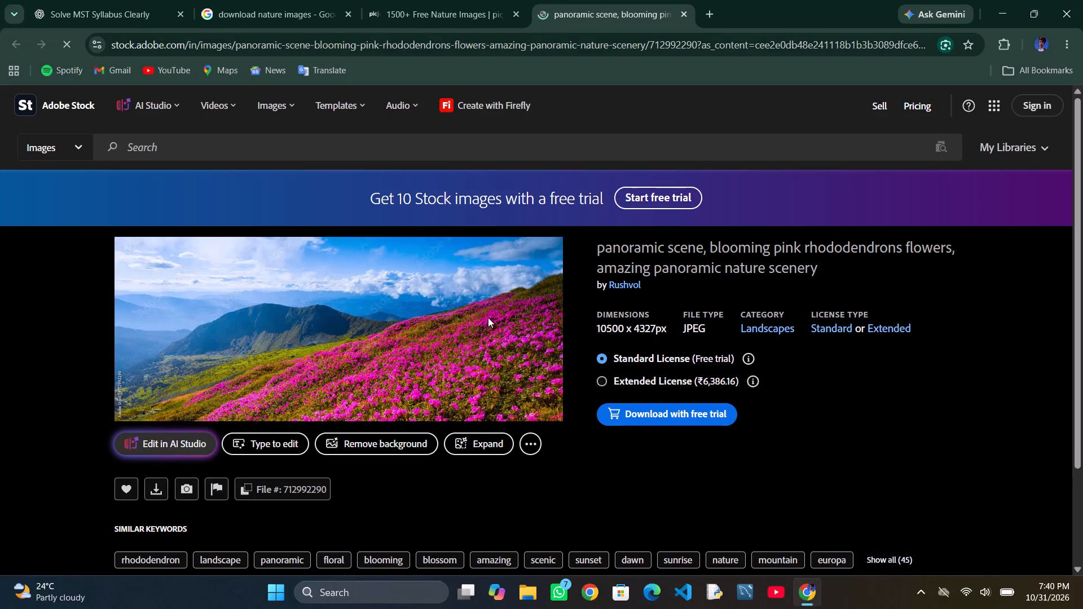
# Sign in to Adobe Stock with the suggested Google account.
pyautogui.rightClick(488, 317)
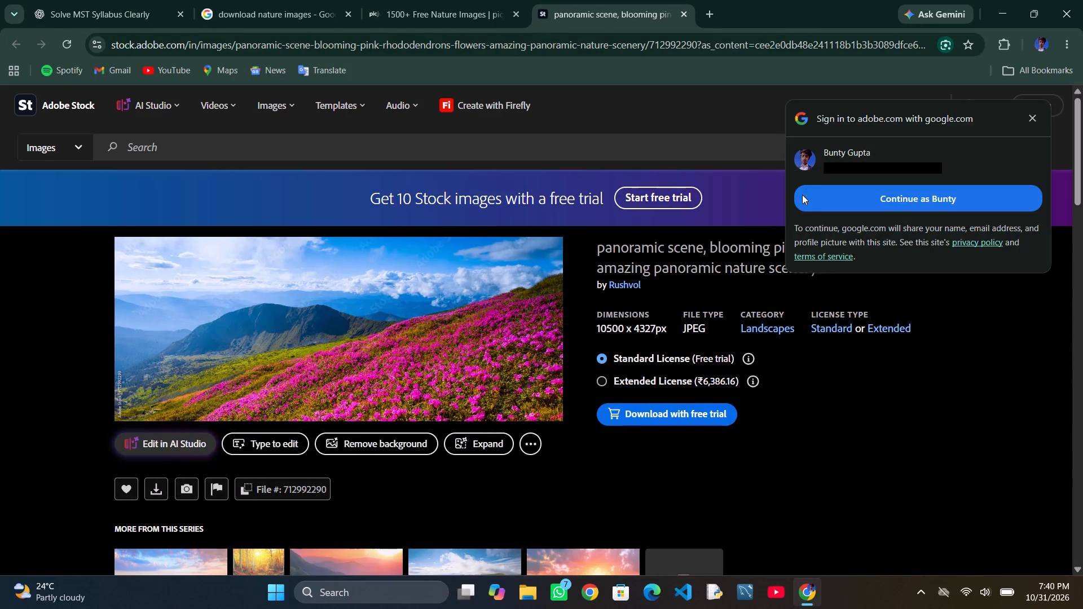
pyautogui.click(818, 187)
# Open the context options of the panoramic pink rhododendron image.
pyautogui.rightClick(282, 319)
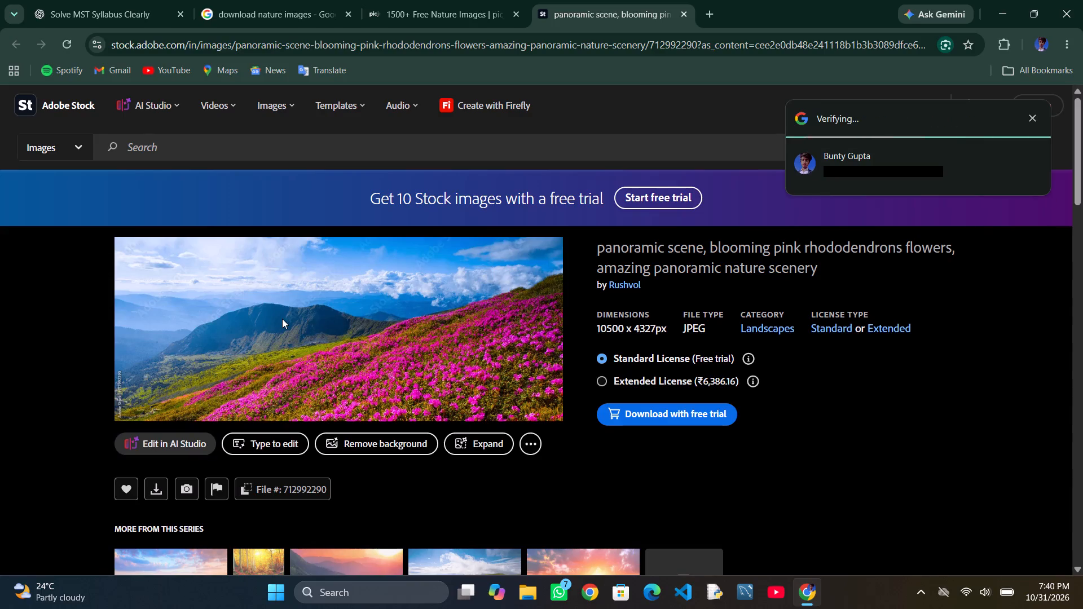
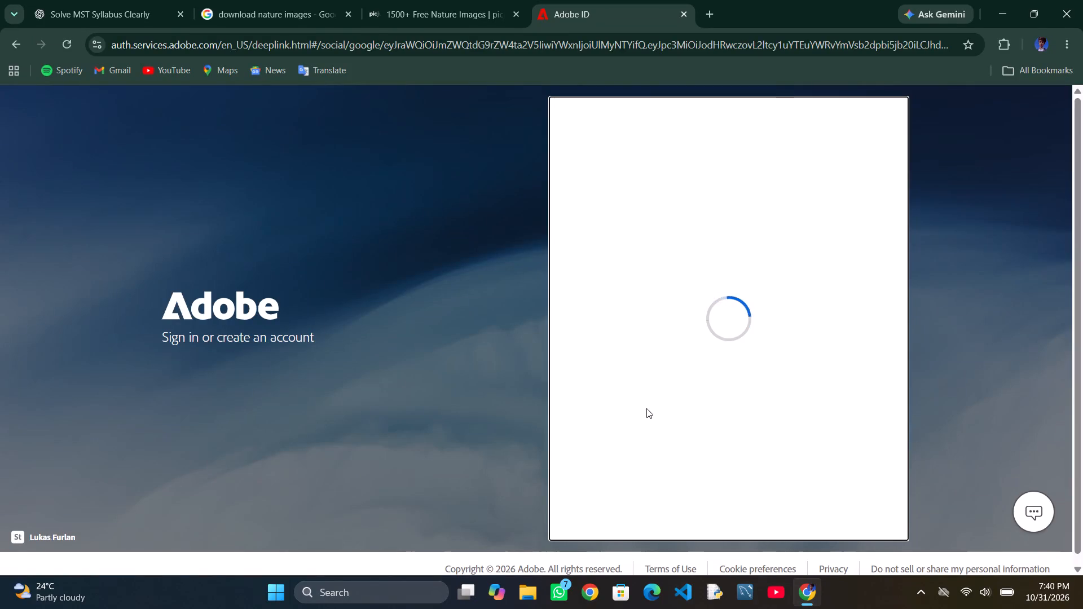
# Return to the Google results for nature images and save the Picjumbo autumn lake preview image to Downloads.
pyautogui.click(521, 0)
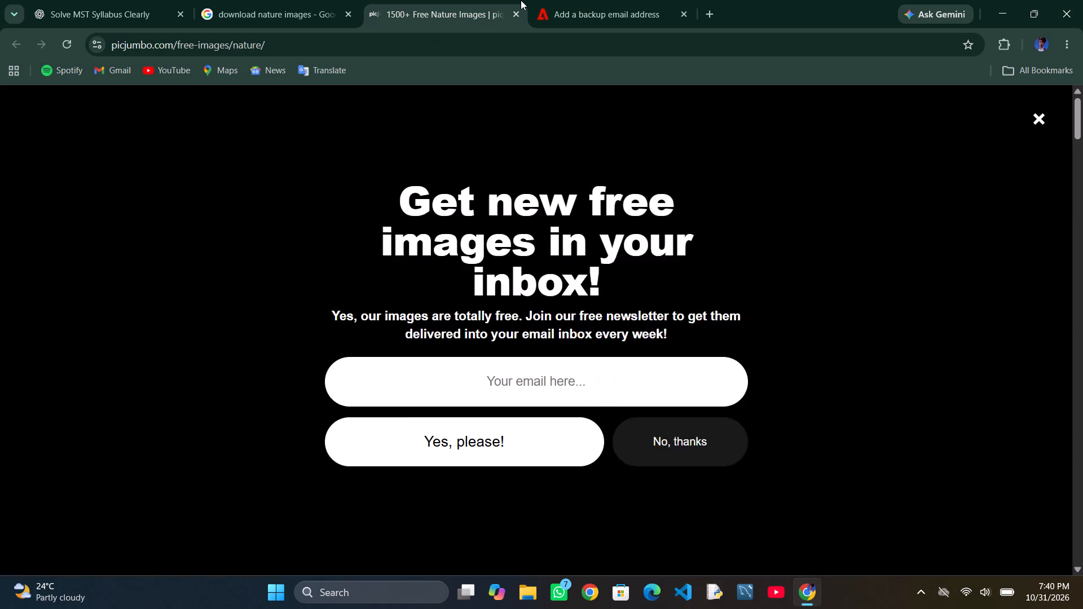
pyautogui.hscroll(8, 452, 183)
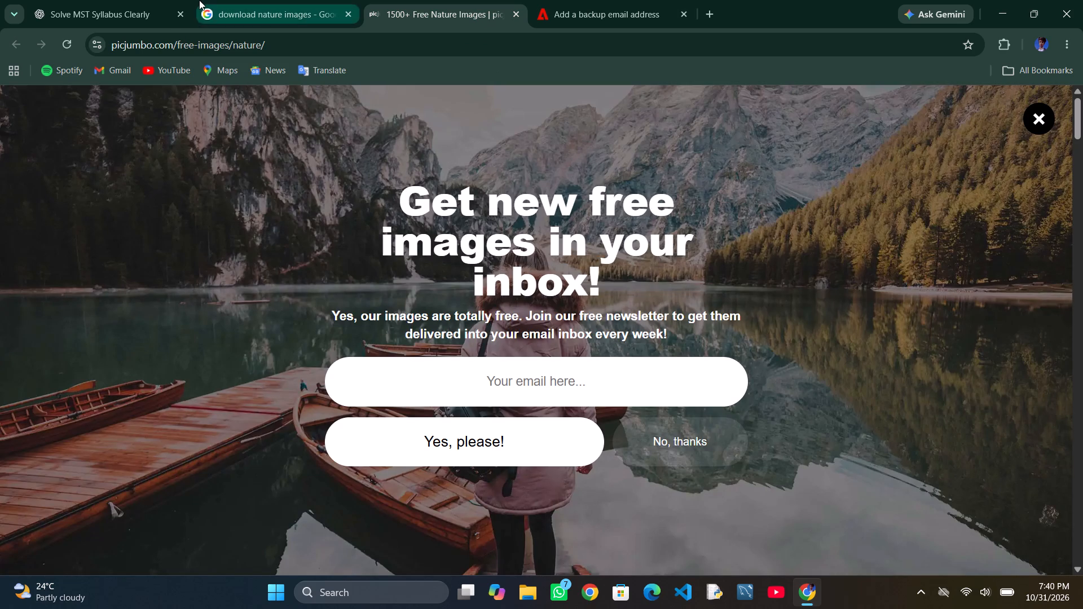
pyautogui.click(199, 0)
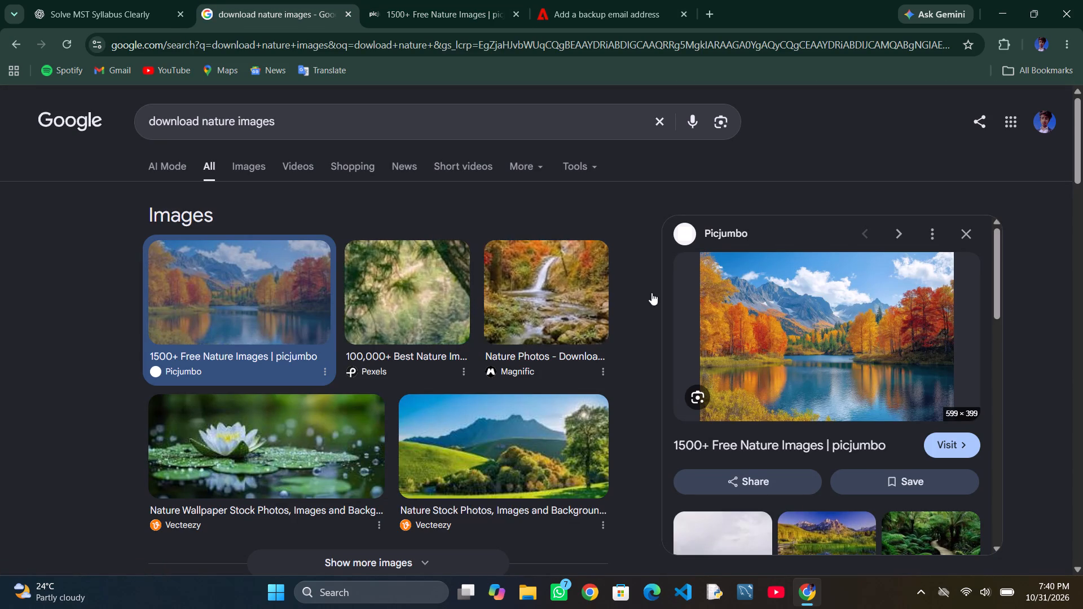
pyautogui.rightClick(849, 312)
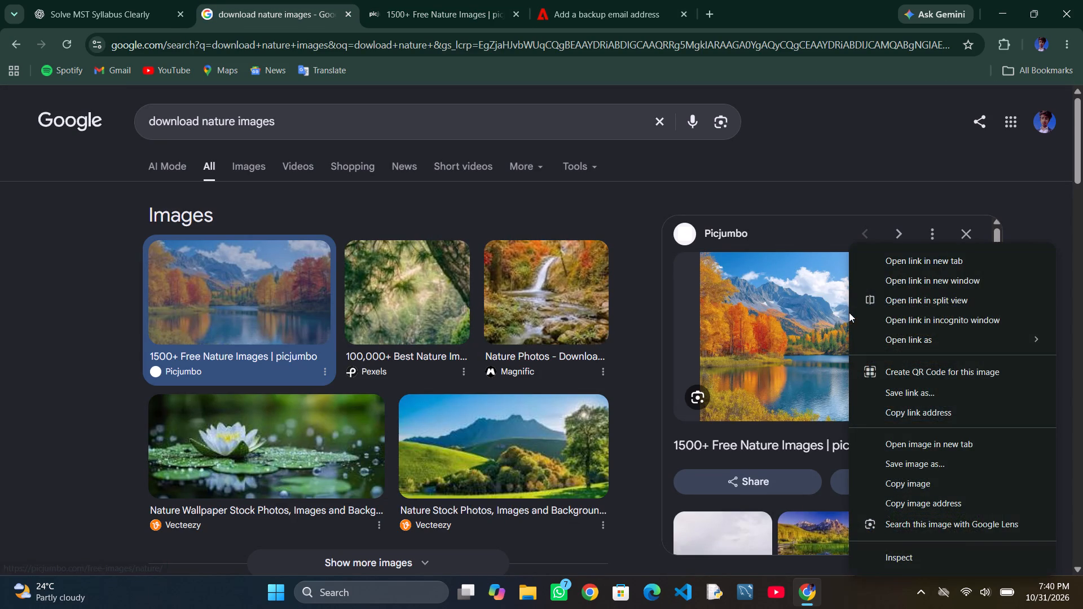
pyautogui.click(909, 462)
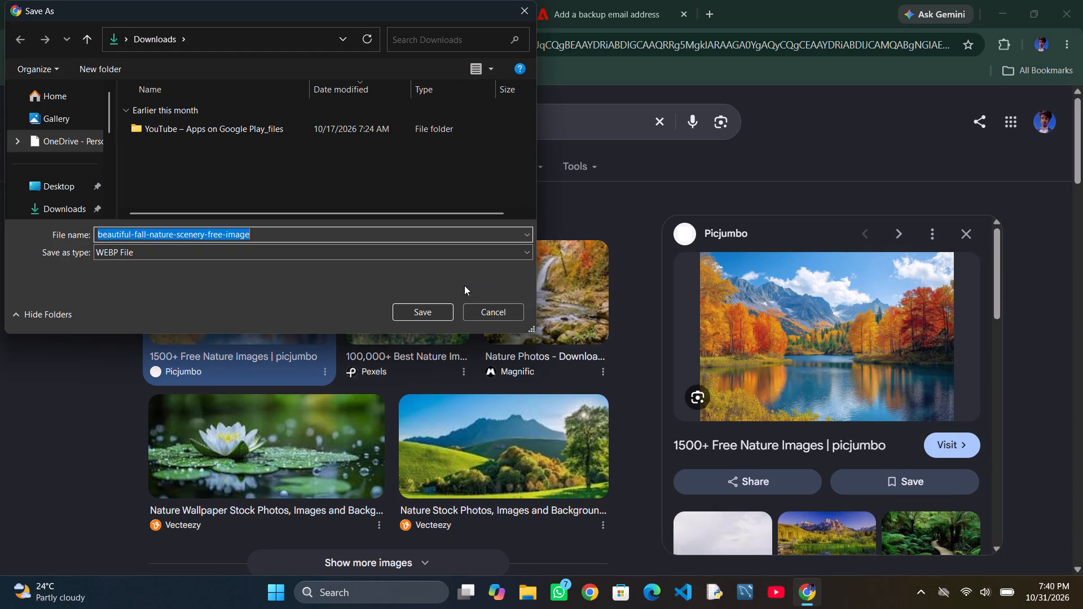
pyautogui.click(429, 307)
# Save the Vecteezy image of green hills with a mountain behind them to Downloads as a JPEG.
pyautogui.scroll(-1, 529, 351)
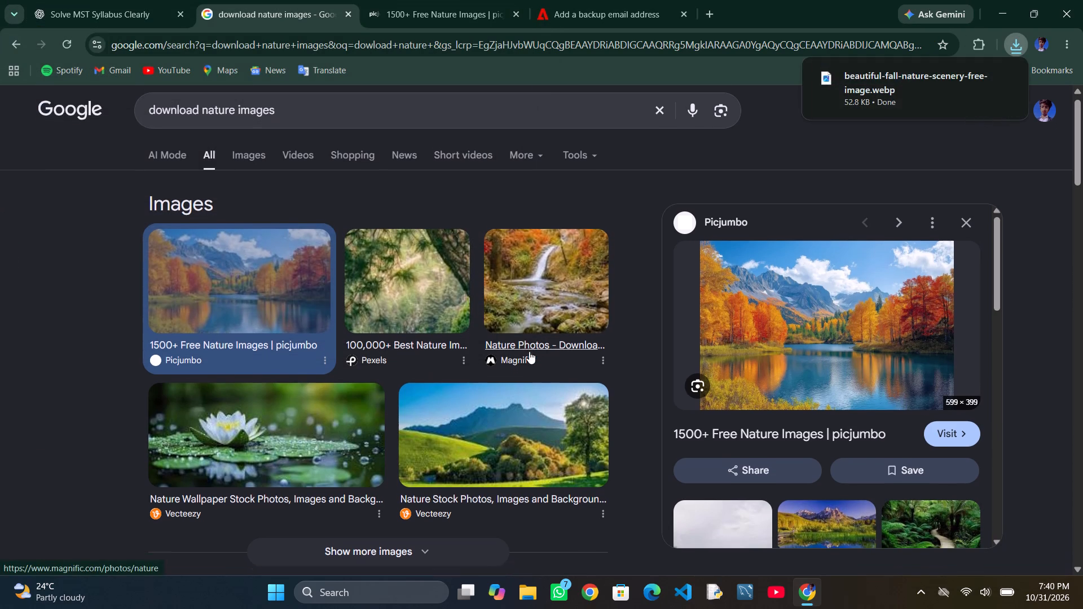
pyautogui.scroll(-1, 529, 351)
pyautogui.rightClick(529, 351)
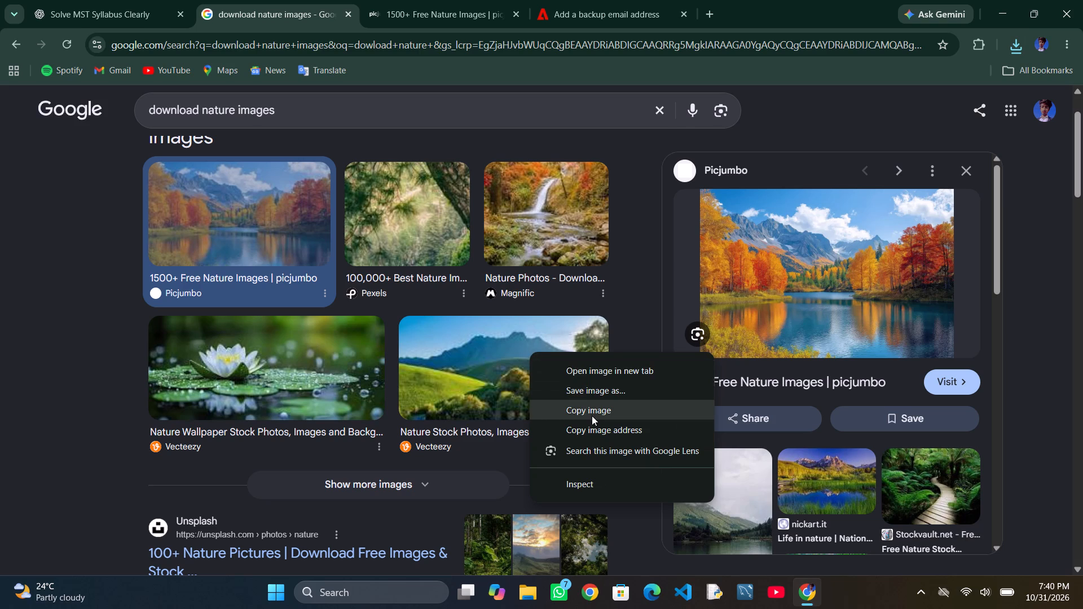
pyautogui.click(592, 391)
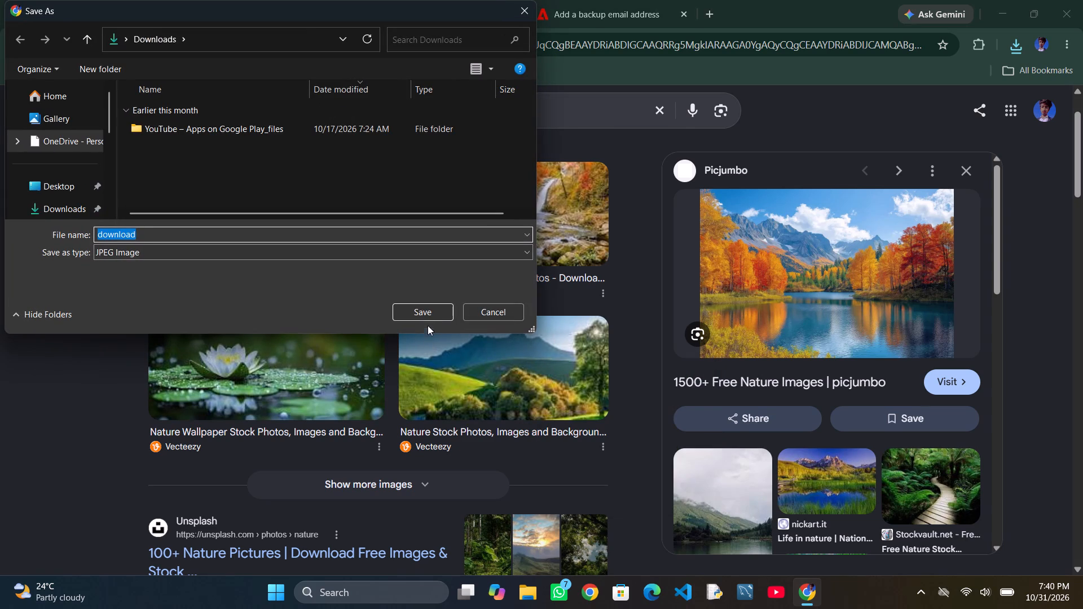
pyautogui.doubleClick(428, 317)
# Save the Vecteezy white water lily image to Downloads as a JPEG.
pyautogui.rightClick(306, 372)
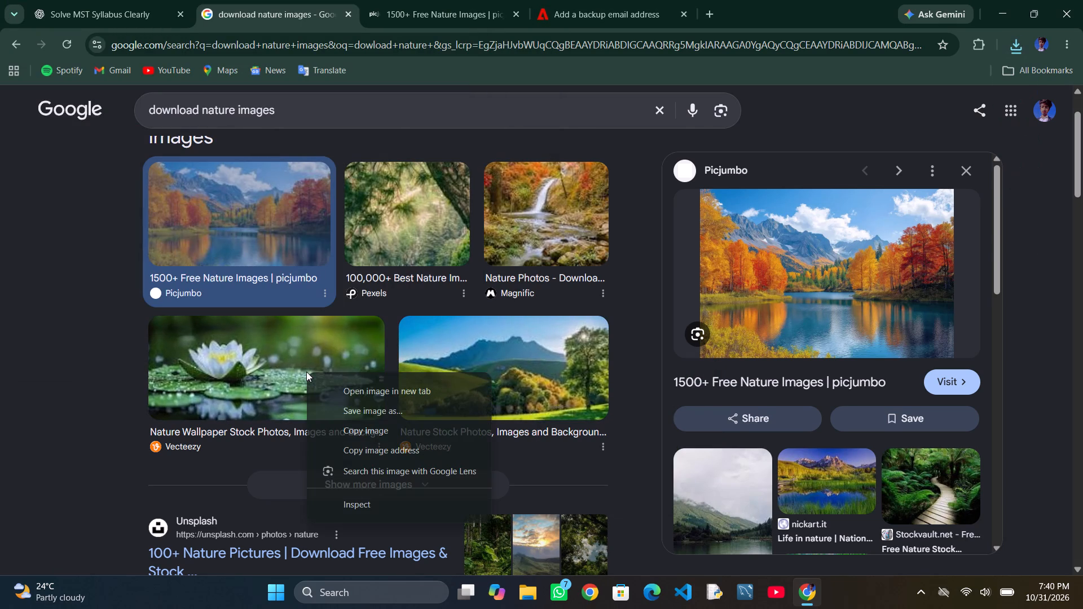
pyautogui.click(342, 407)
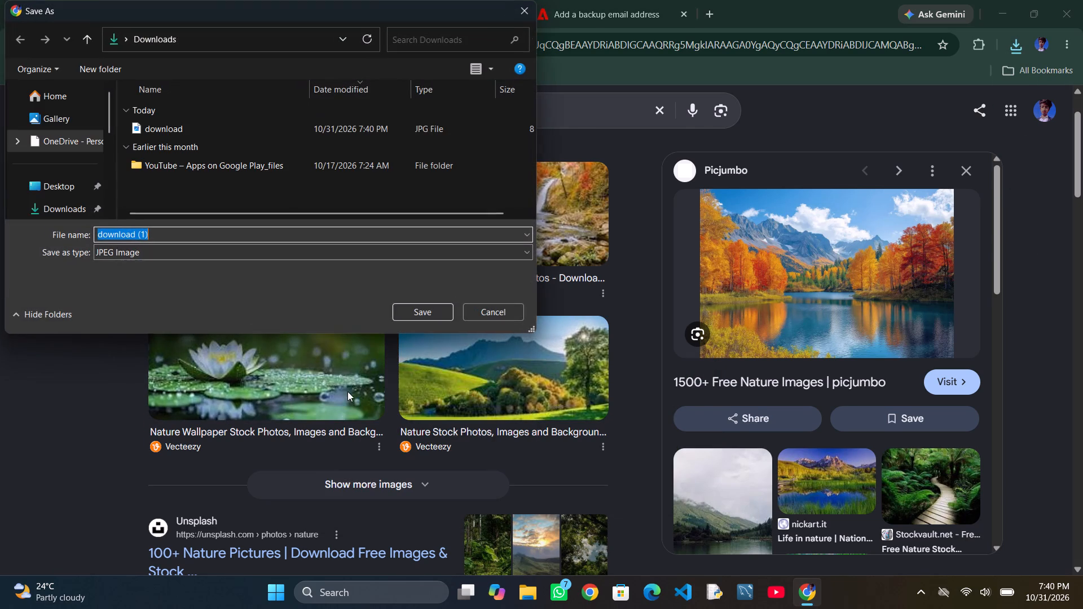
pyautogui.click(426, 313)
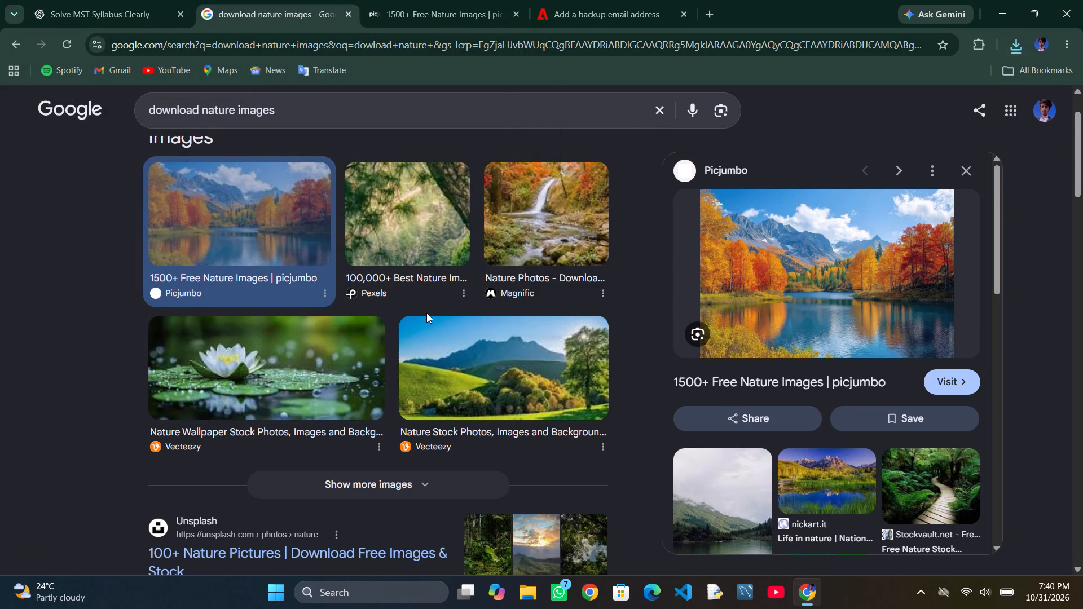
# Save the Magnific autumn waterfall image from the first row of image results to Downloads as a JPEG.
pyautogui.rightClick(523, 230)
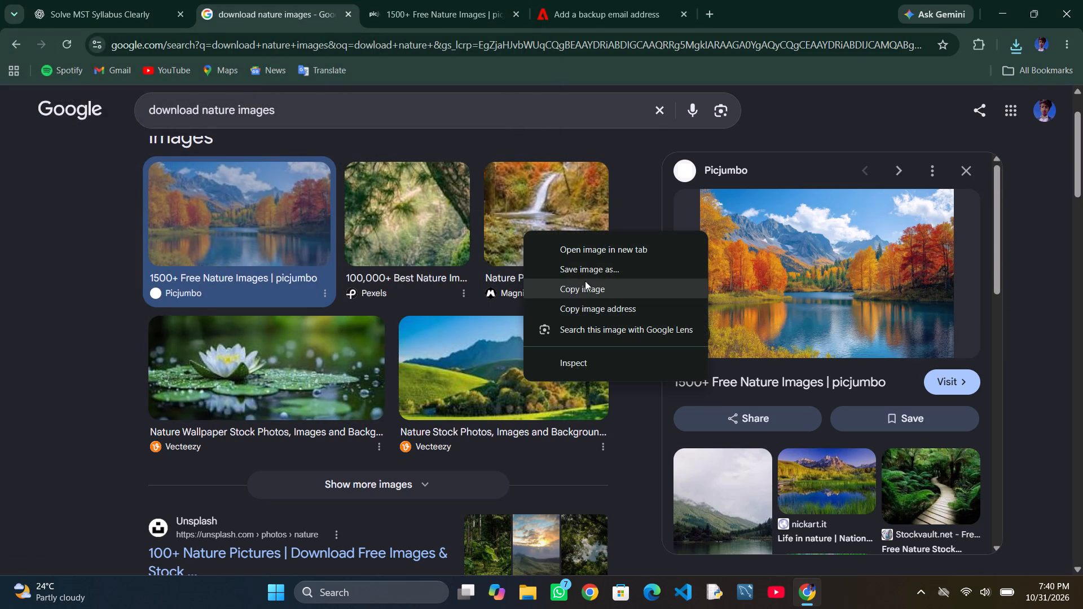
pyautogui.click(584, 272)
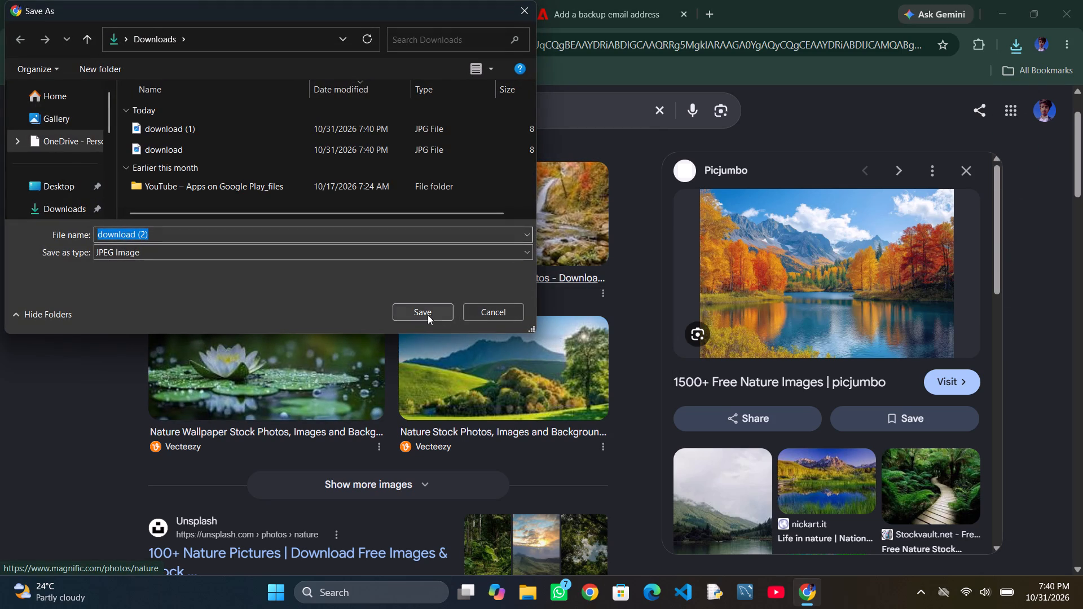
pyautogui.click(428, 315)
# Expand the image results to show more nature images.
pyautogui.scroll(-1, 498, 297)
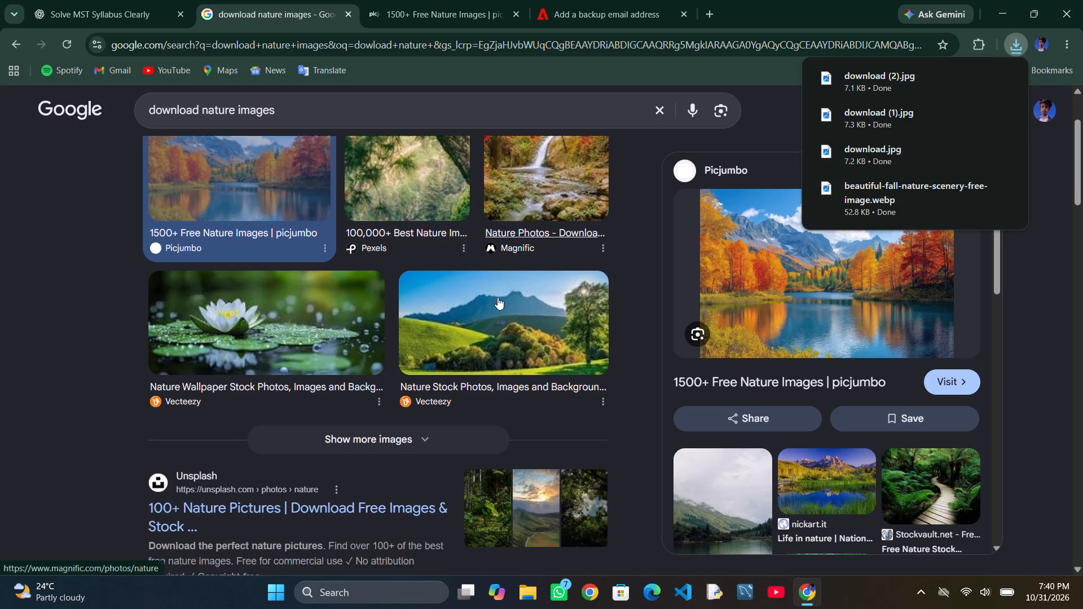
pyautogui.scroll(-1, 498, 297)
pyautogui.click(425, 412)
# Save the Pinterest image of the orange autumn tree avenue to Downloads as a JPEG.
pyautogui.scroll(-1, 425, 412)
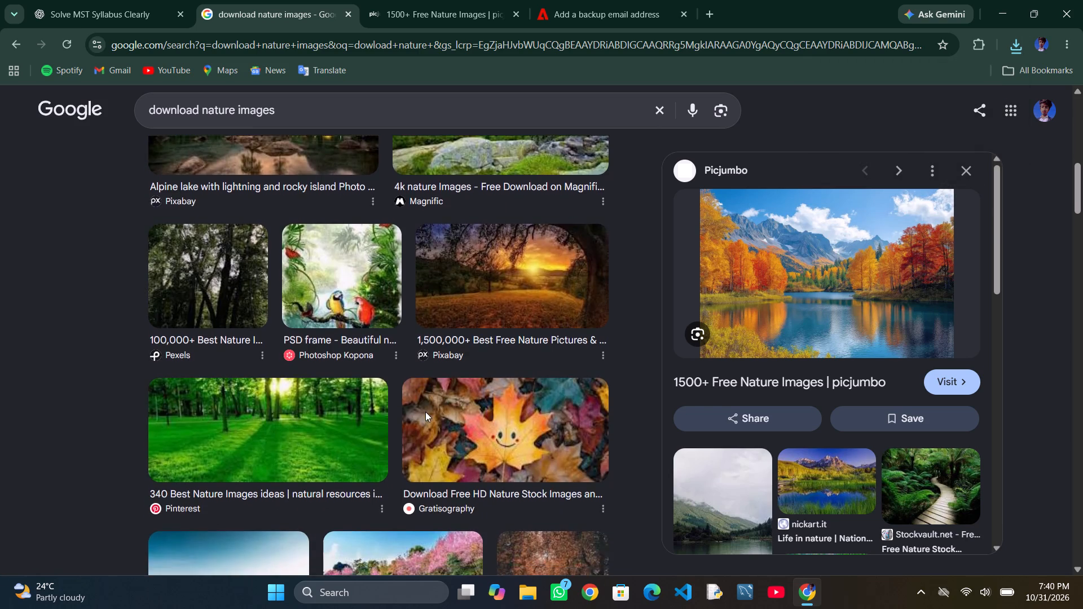
pyautogui.scroll(-5, 425, 412)
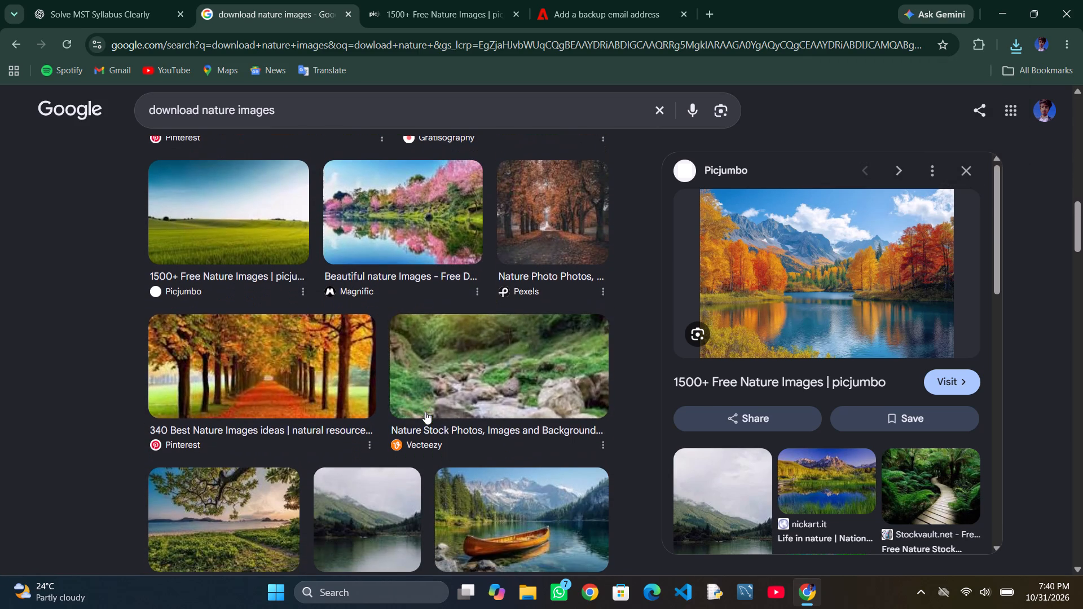
pyautogui.rightClick(307, 372)
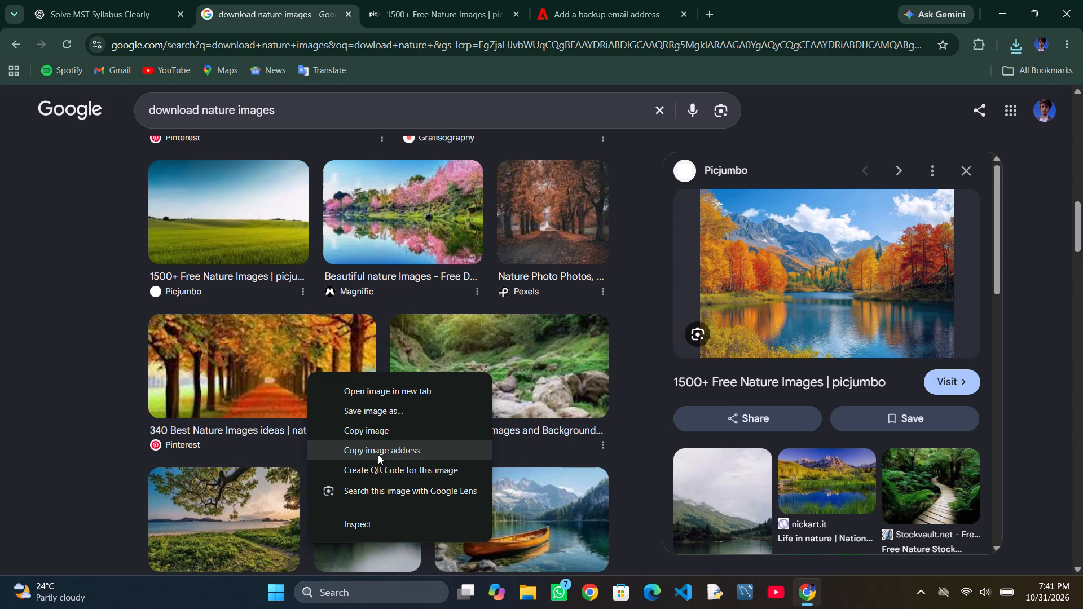
pyautogui.click(372, 405)
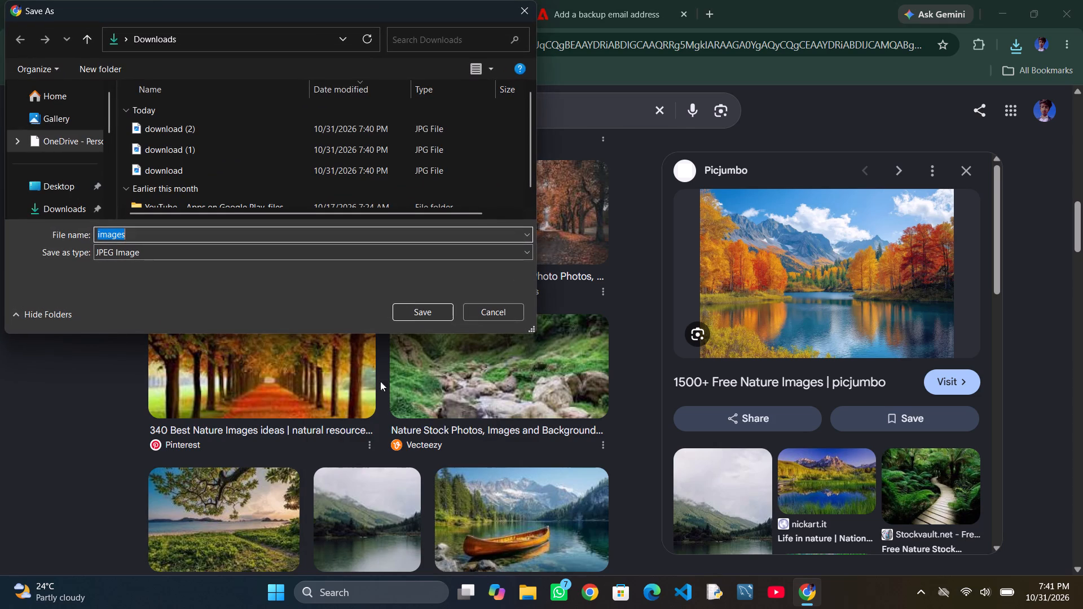
pyautogui.click(412, 305)
# Save the Magnific image of the waterfall with yellow foliage and blue water to Downloads as a JPEG.
pyautogui.scroll(-3, 412, 305)
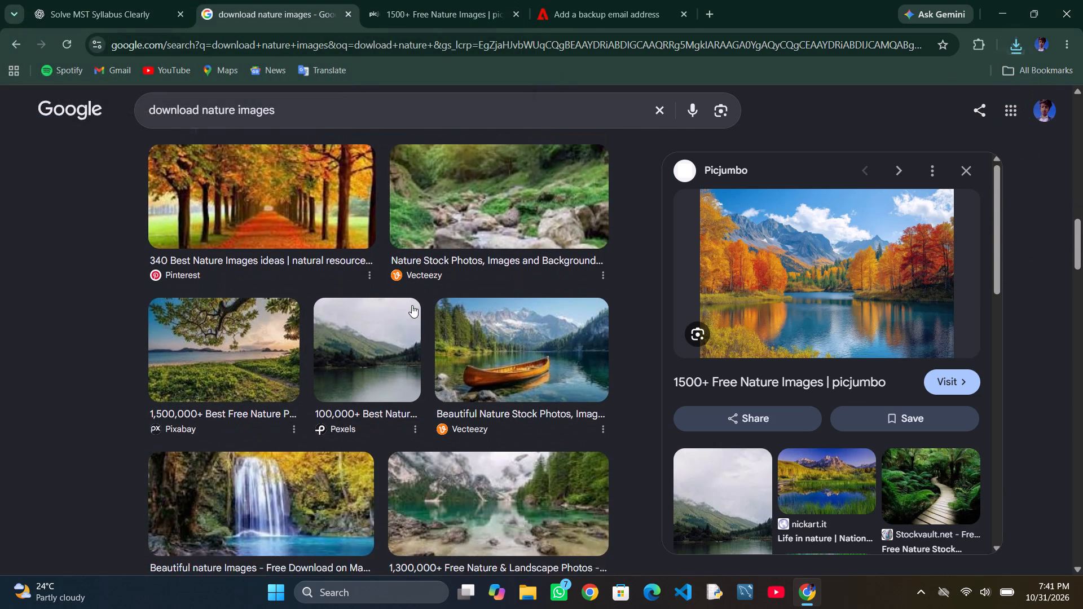
pyautogui.scroll(-1, 412, 305)
pyautogui.rightClick(351, 360)
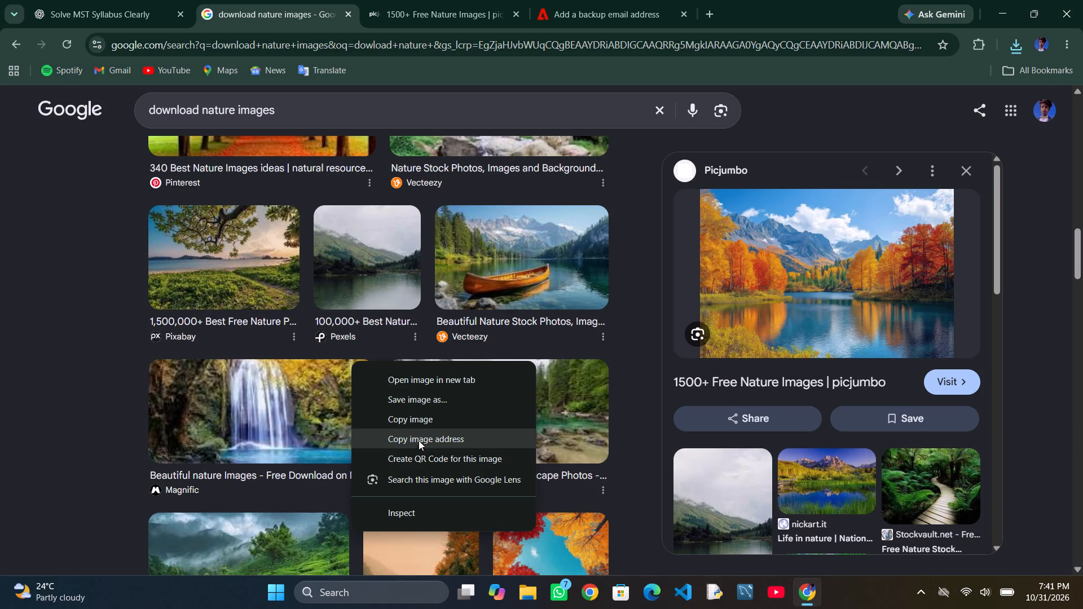
pyautogui.click(419, 399)
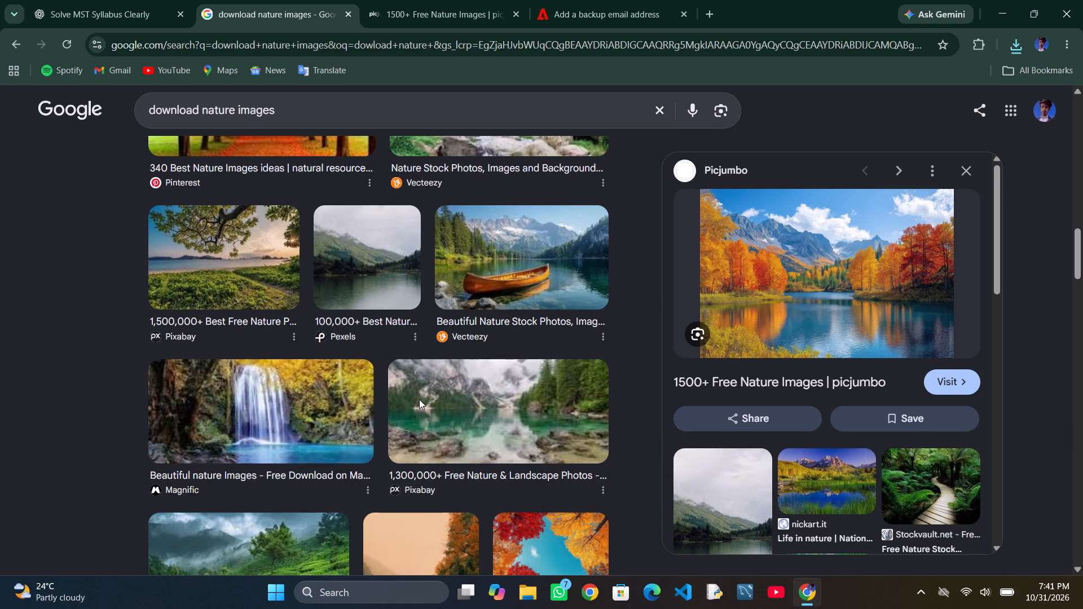
pyautogui.click(422, 317)
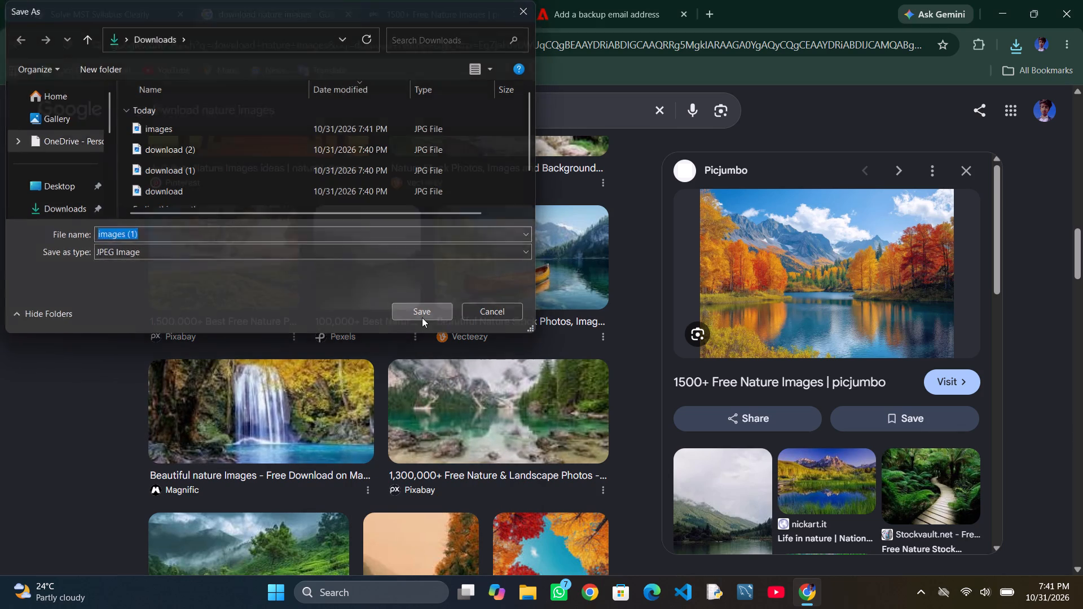
# Save the Vecteezy image of the wooden canoe on a mountain lake to Downloads as a JPEG.
pyautogui.rightClick(532, 273)
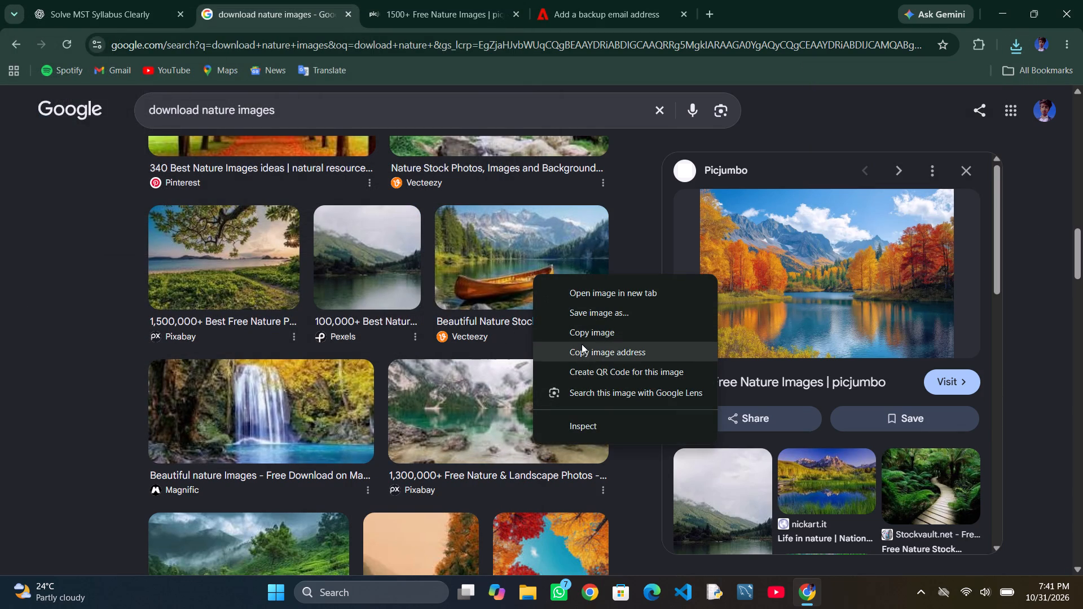
pyautogui.click(585, 317)
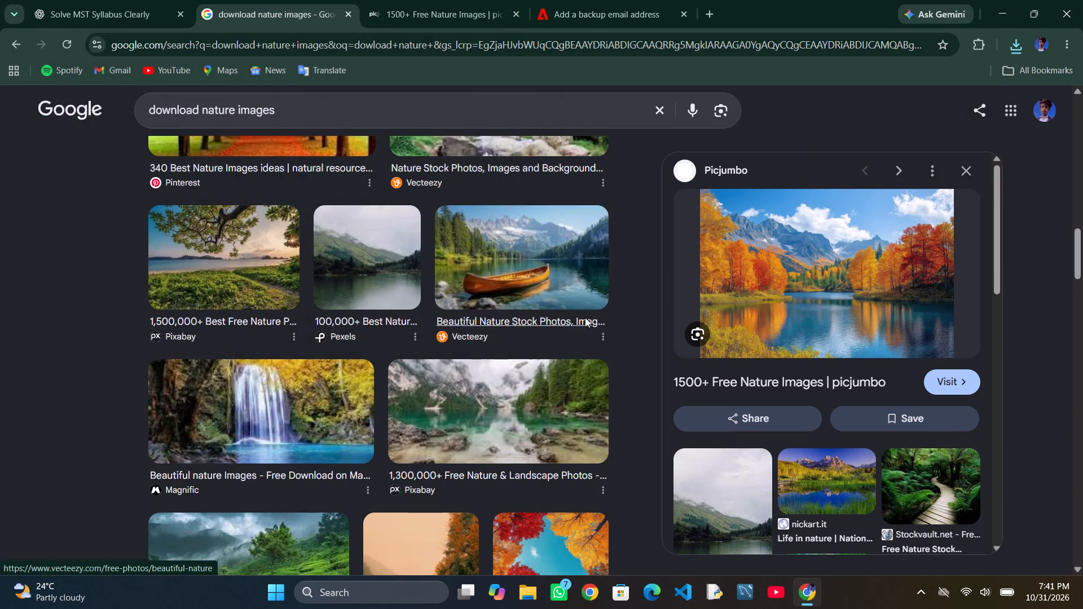
pyautogui.click(445, 312)
# Save the Magnific "Nature background" image of the blue lake with reflected trees to Downloads as a JPEG.
pyautogui.scroll(-2, 445, 312)
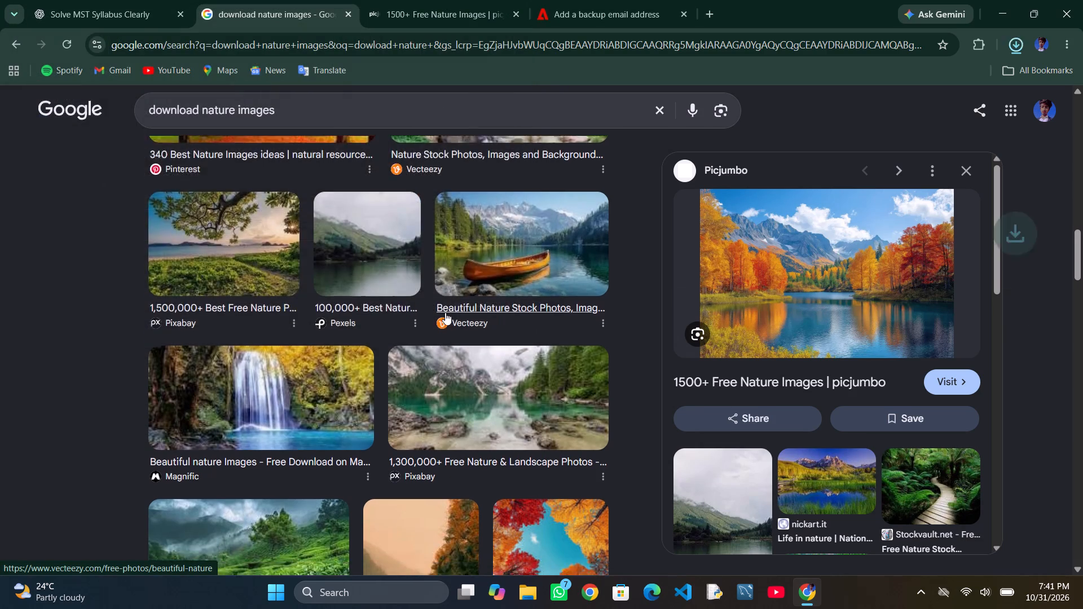
pyautogui.scroll(-2, 445, 312)
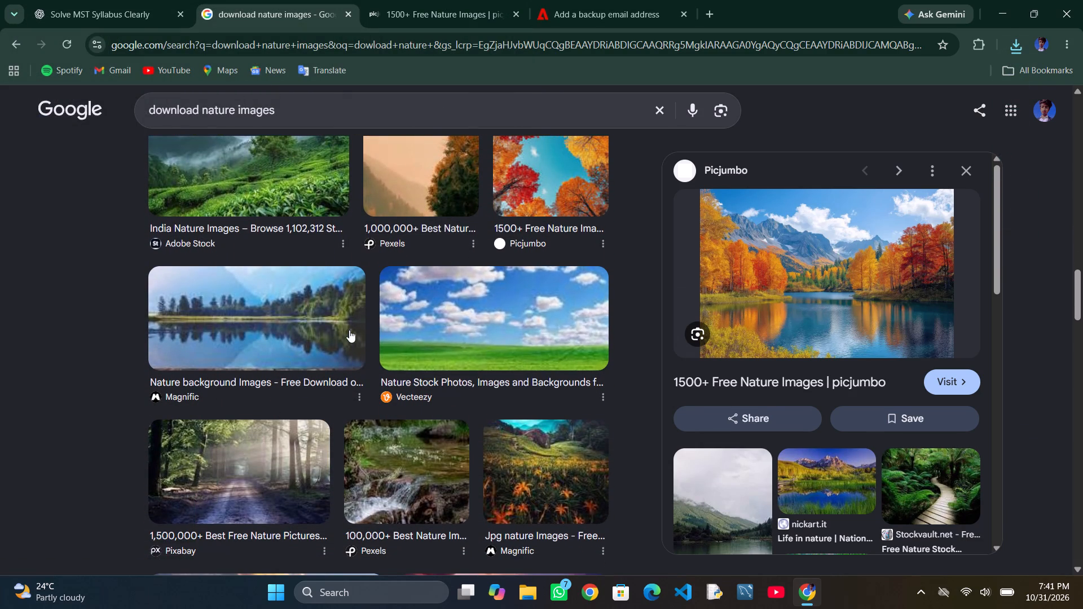
pyautogui.rightClick(341, 331)
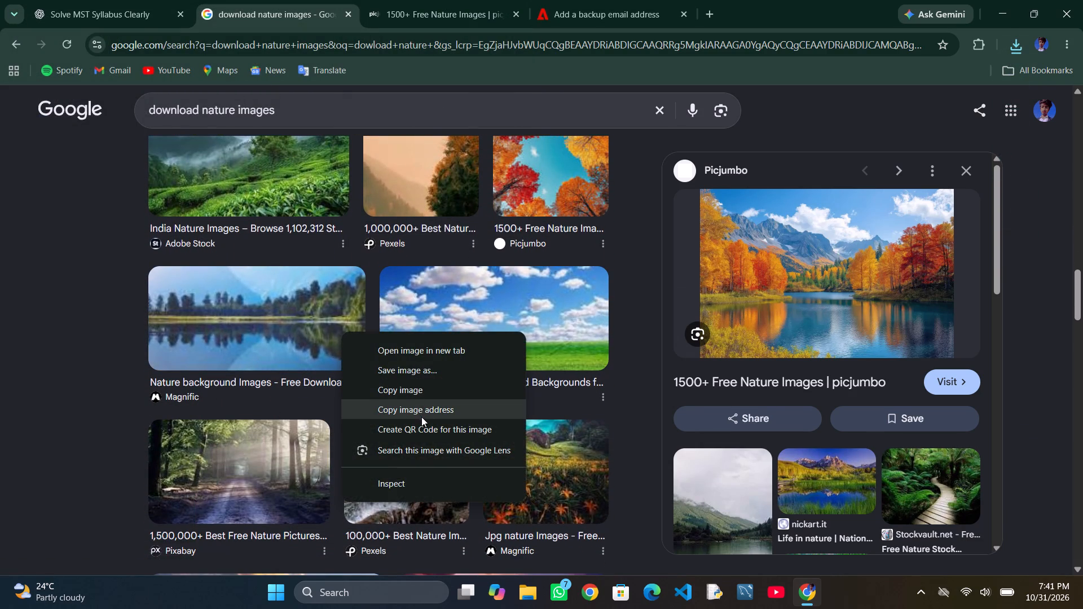
pyautogui.click(418, 382)
pyautogui.rightClick(339, 340)
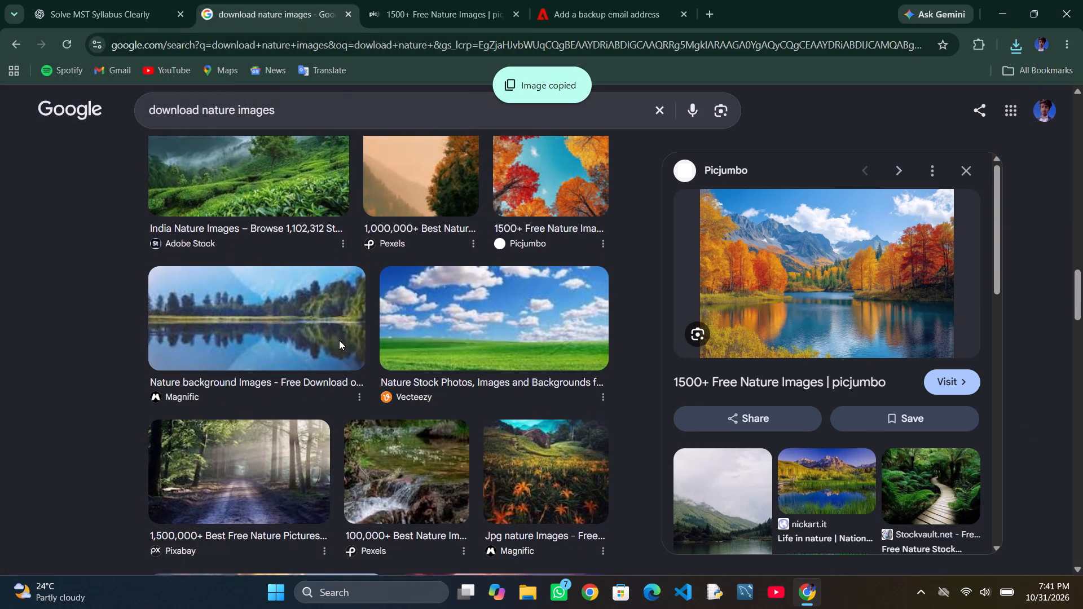
pyautogui.click(415, 384)
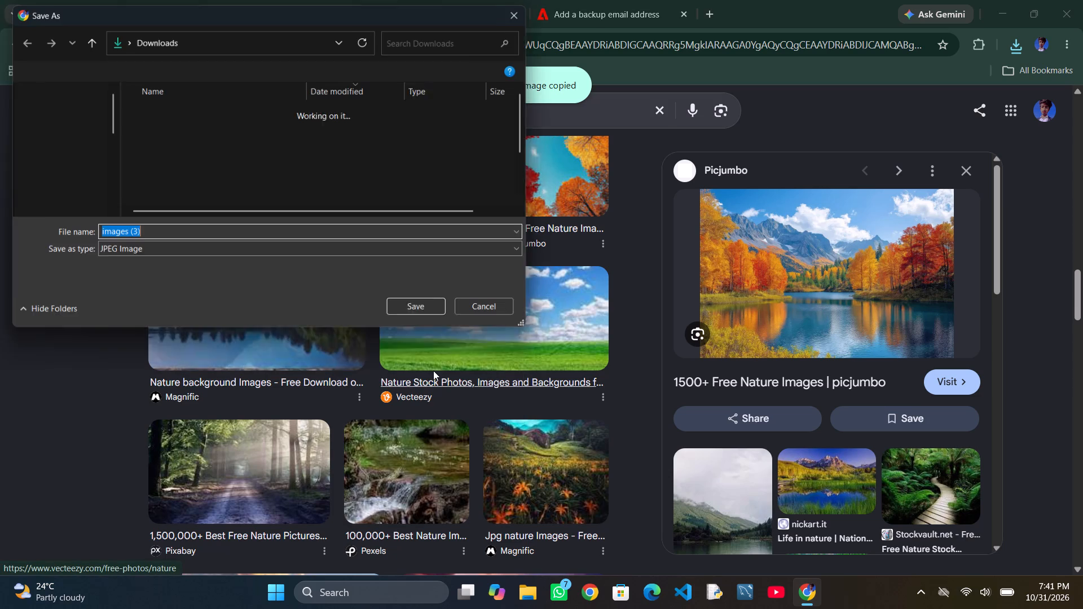
pyautogui.click(444, 310)
# Save the Pixabay image of the sunlit forest road to Downloads.
pyautogui.rightClick(258, 478)
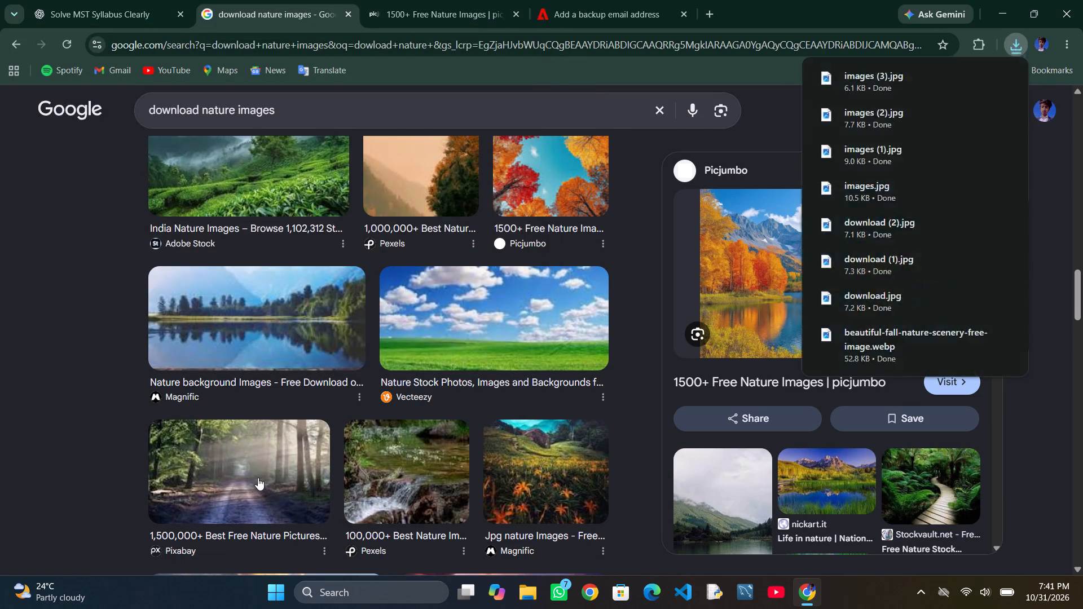
pyautogui.click(325, 341)
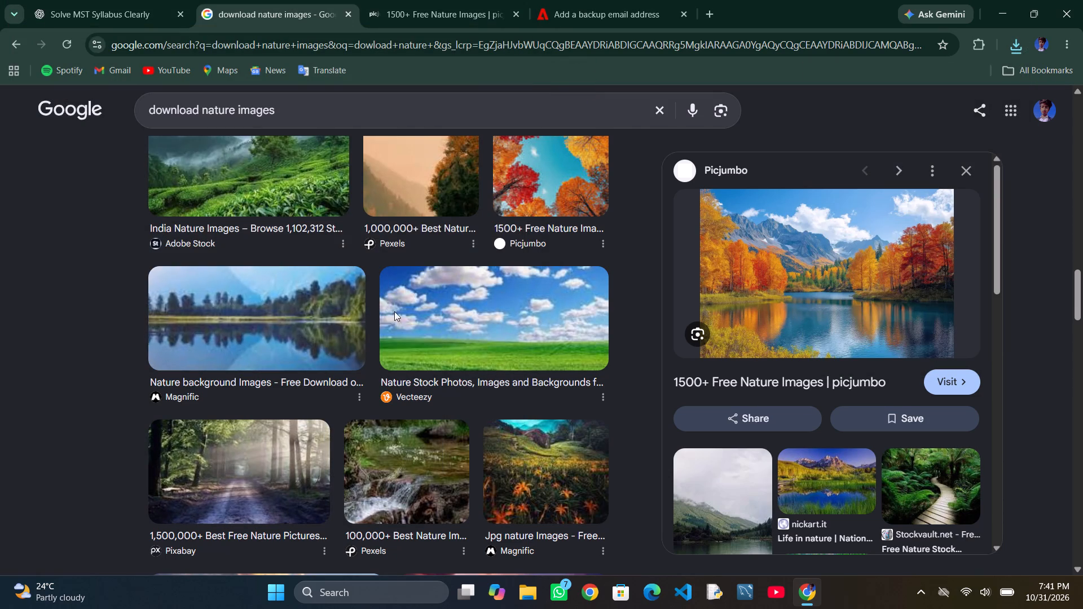
pyautogui.click(406, 312)
# Save the Stockvault image of the winding path through green ferns, among the Picjumbo preview's related images, to Downloads as a JPEG.
pyautogui.scroll(-3, 406, 312)
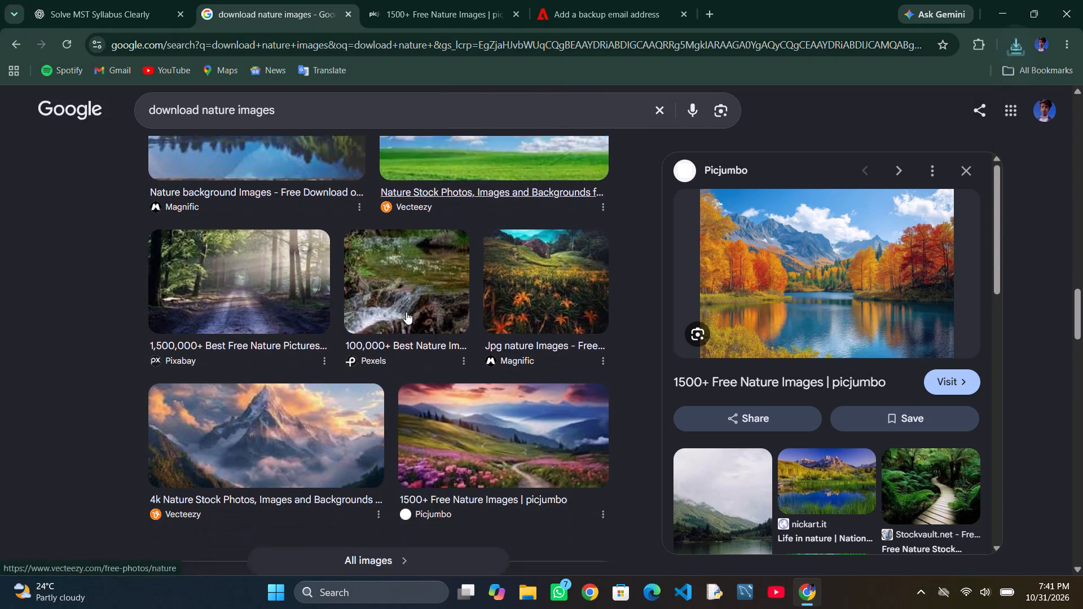
pyautogui.scroll(-1, 406, 312)
pyautogui.scroll(-4, 720, 373)
pyautogui.rightClick(908, 283)
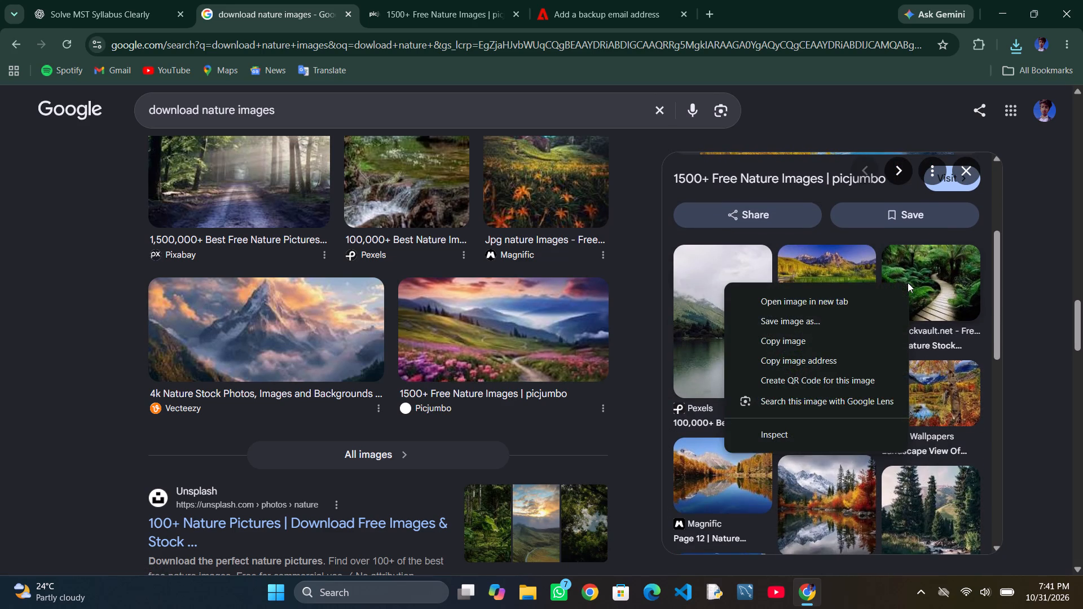
pyautogui.click(860, 321)
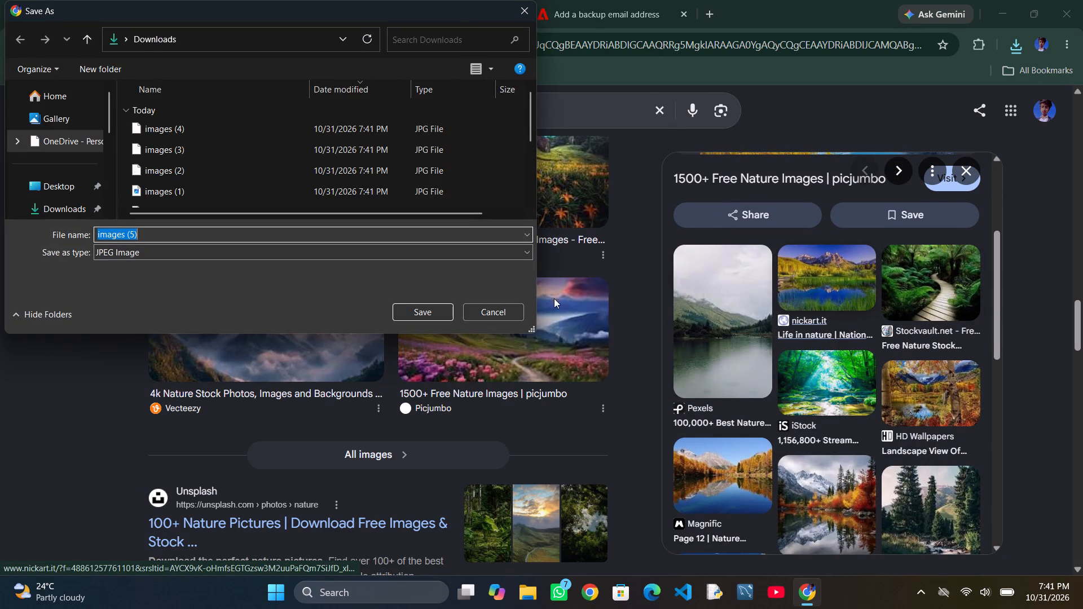
pyautogui.click(442, 307)
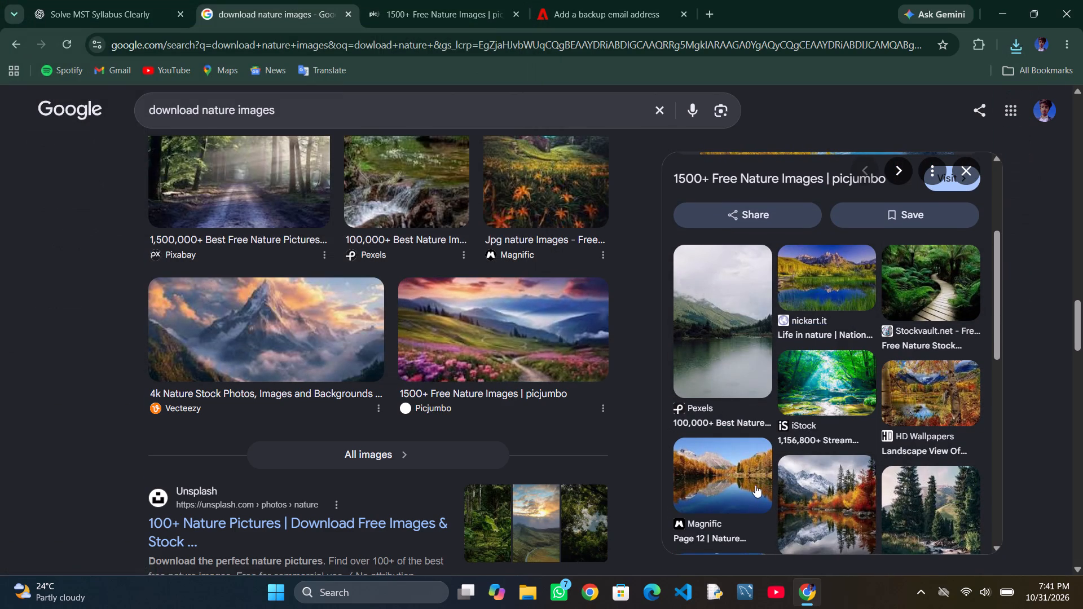
# Save the Magnific "Page 12 | Nature..." image of the autumn lake, among the Picjumbo preview's related images, to Downloads as a JPEG.
pyautogui.rightClick(750, 484)
pyautogui.click(817, 352)
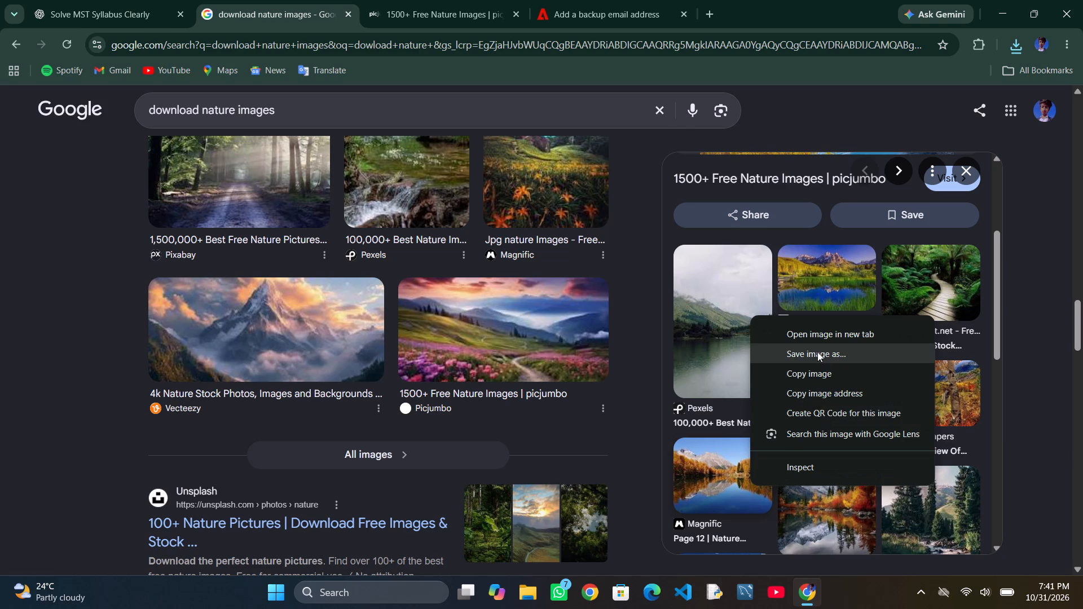
pyautogui.click(437, 319)
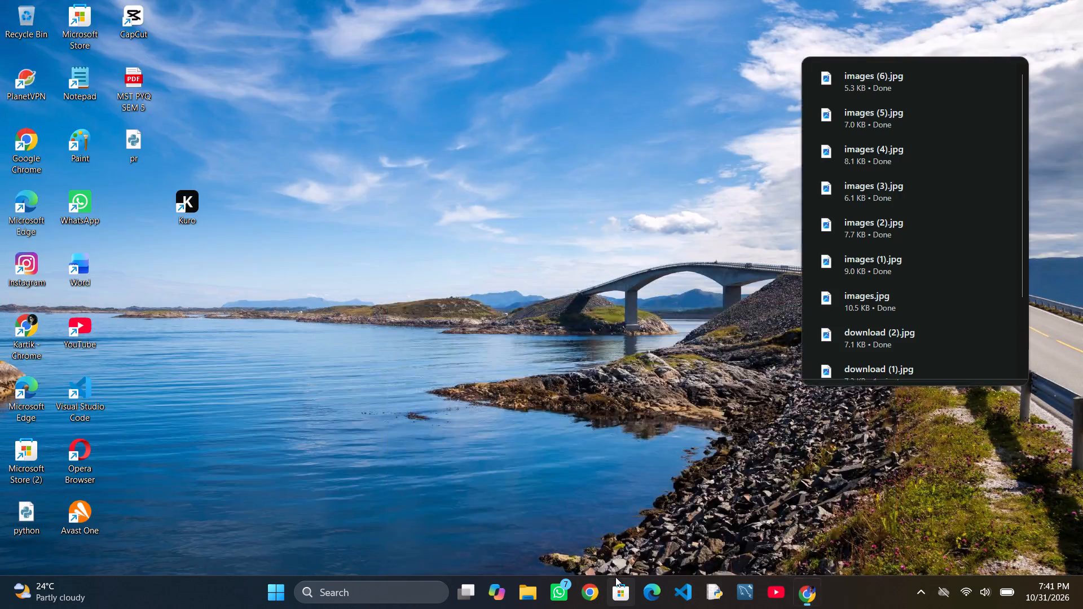
# Close the browser, switch to CapCut and create a new video project.
pyautogui.click(1082, 0)
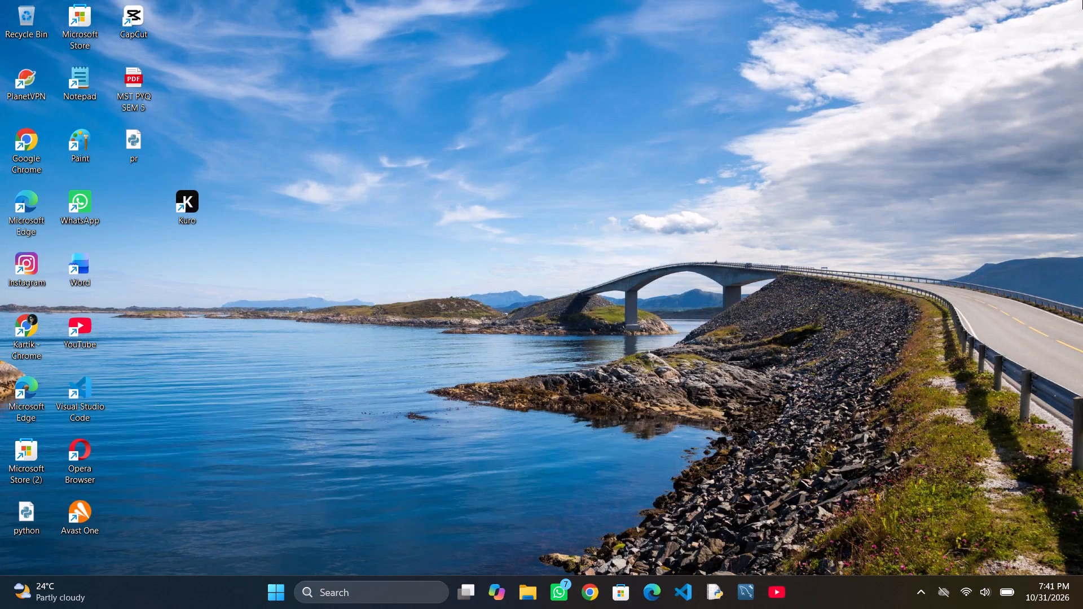
pyautogui.doubleClick(151, 11)
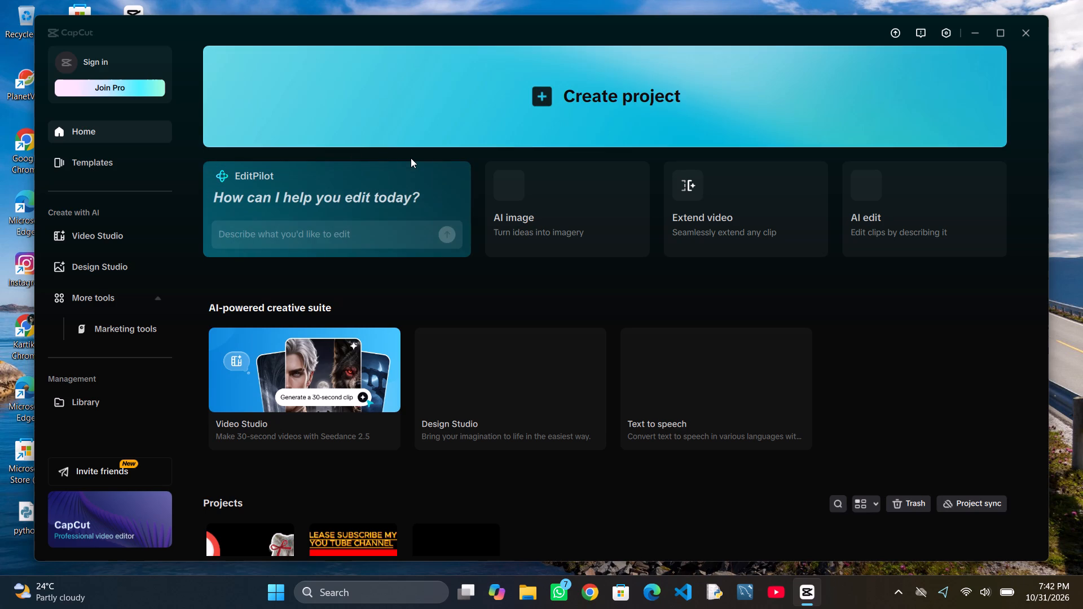
pyautogui.click(560, 131)
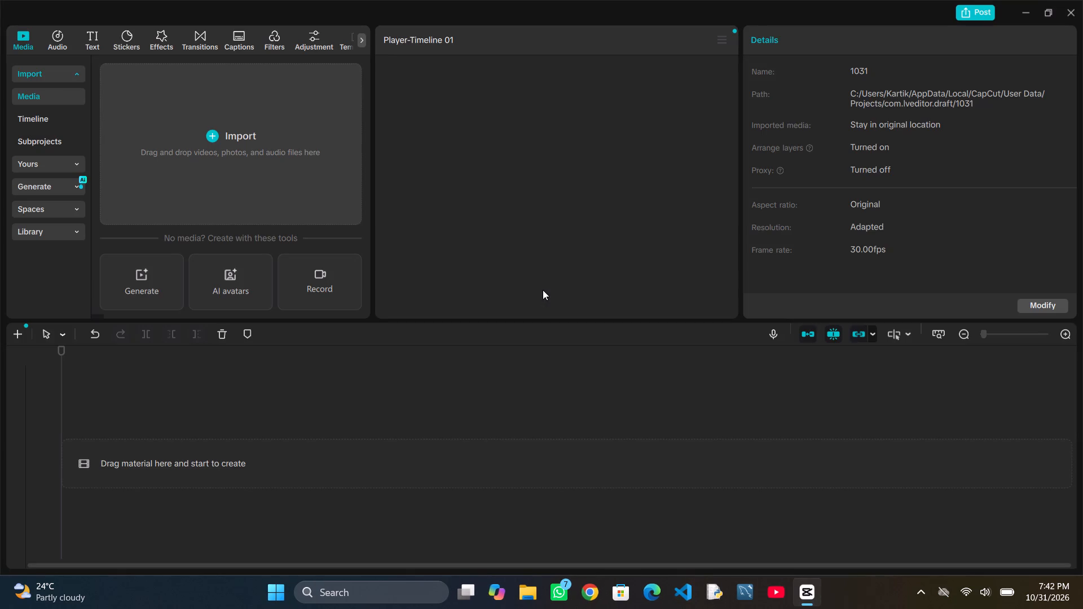
# Import the autumn lake image, images (6), from the Downloads folder into the project media.
pyautogui.click(219, 133)
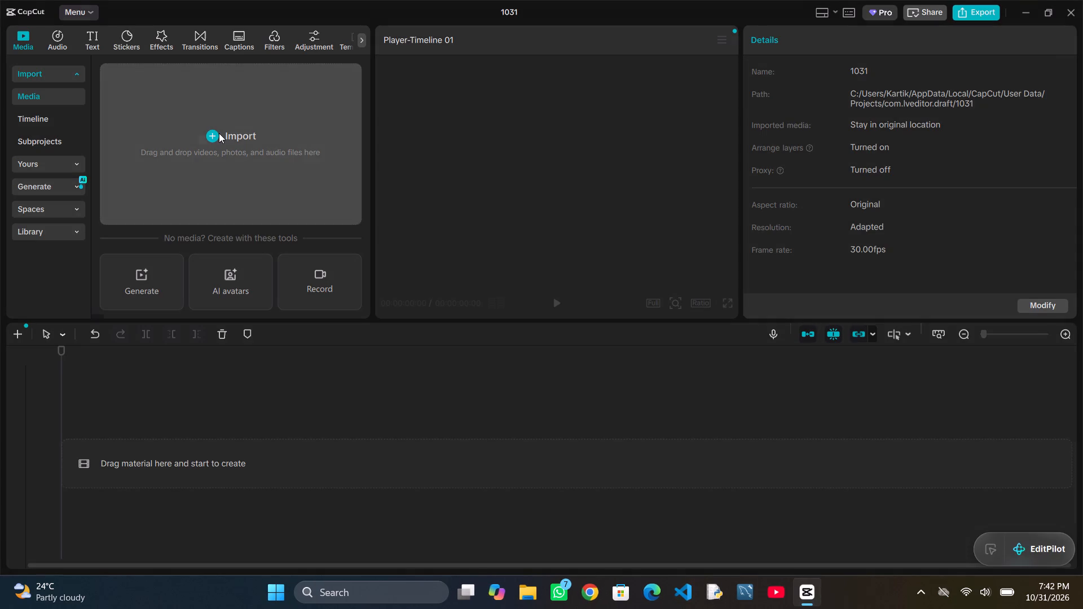
pyautogui.click(219, 156)
pyautogui.click(43, 182)
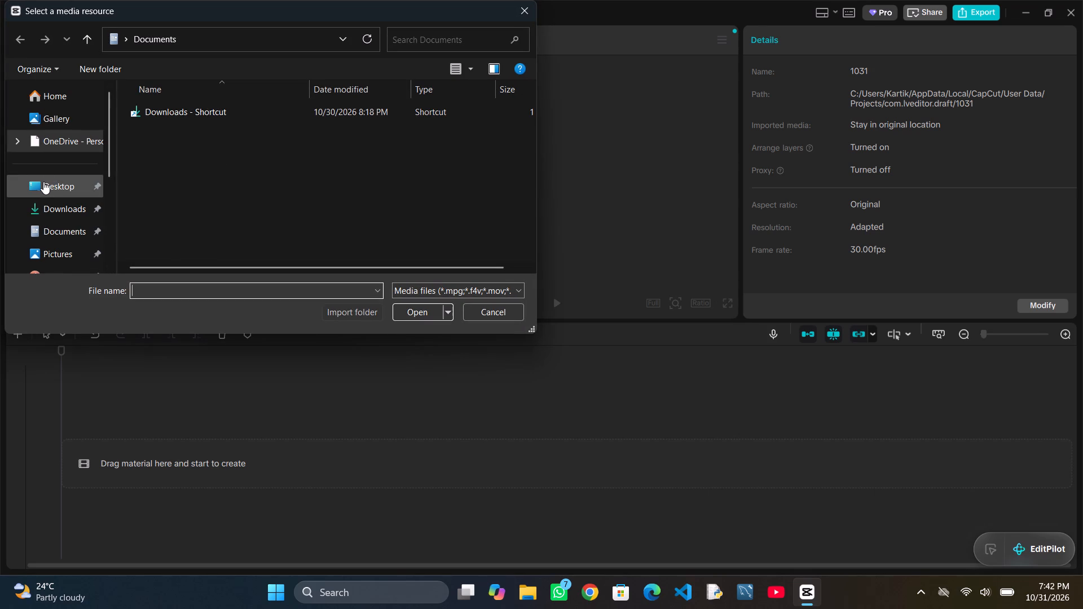
pyautogui.click(51, 215)
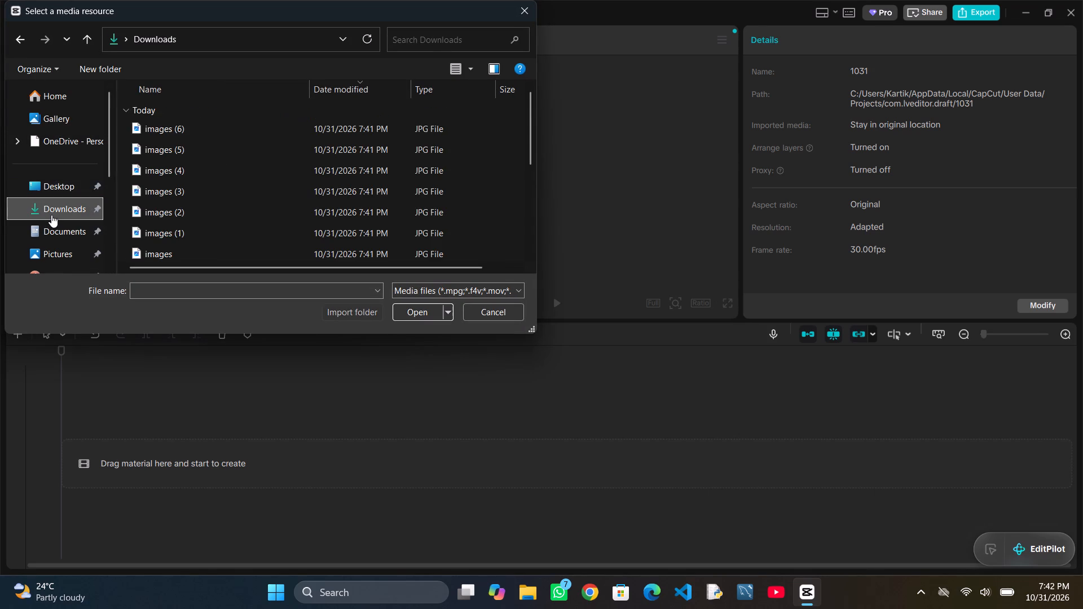
pyautogui.click(153, 126)
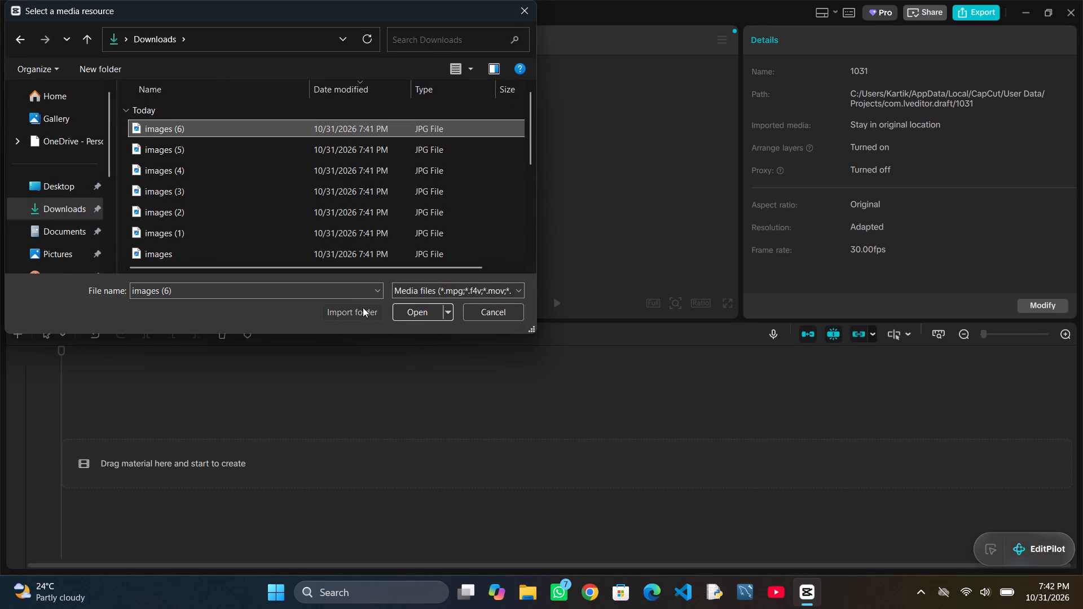
pyautogui.click(370, 308)
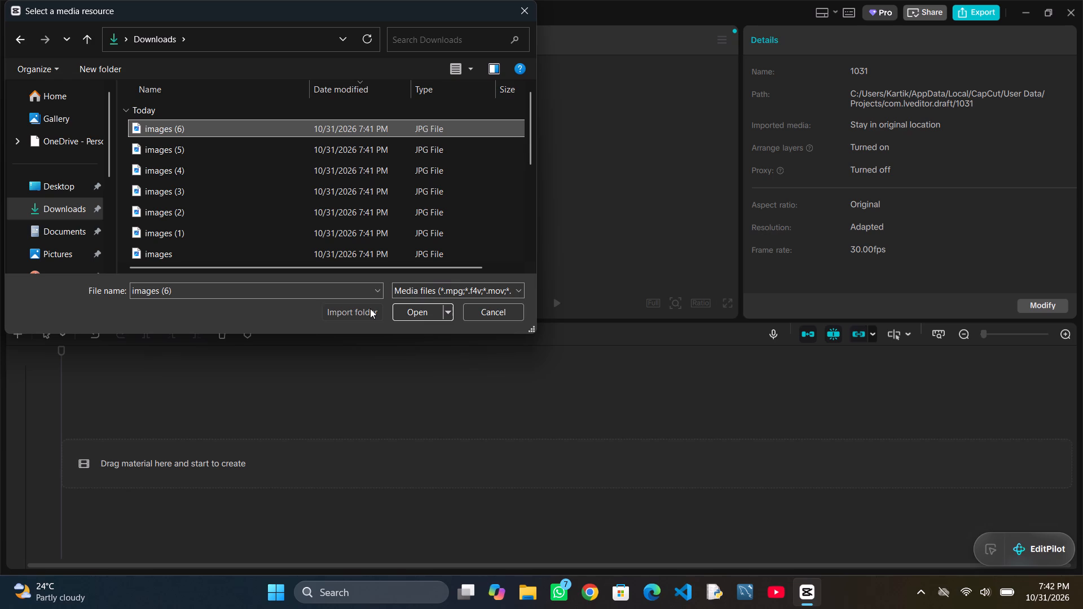
pyautogui.click(365, 310)
pyautogui.click(405, 314)
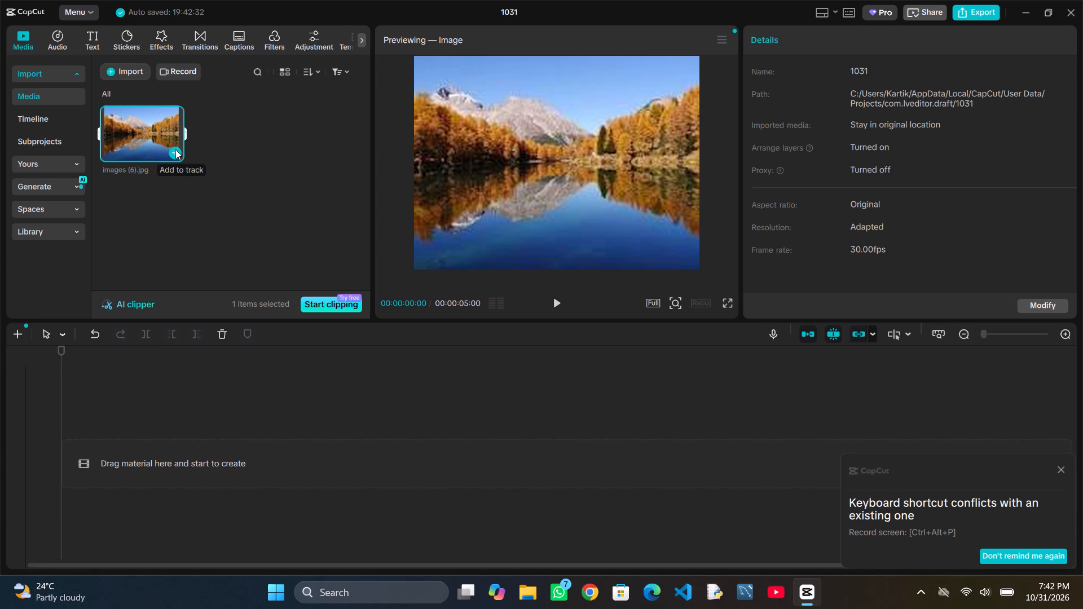
# Add images (6).jpg to the empty timeline as the first clip.
pyautogui.click(178, 155)
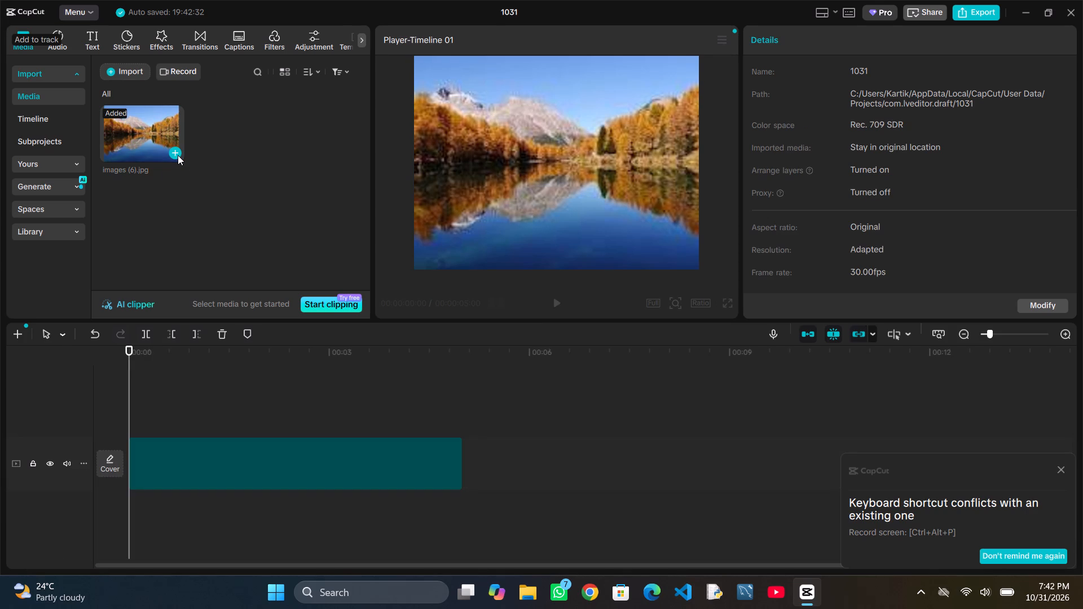
# Import the image file images (5) from the Downloads folder on the device into the project media.
pyautogui.click(127, 68)
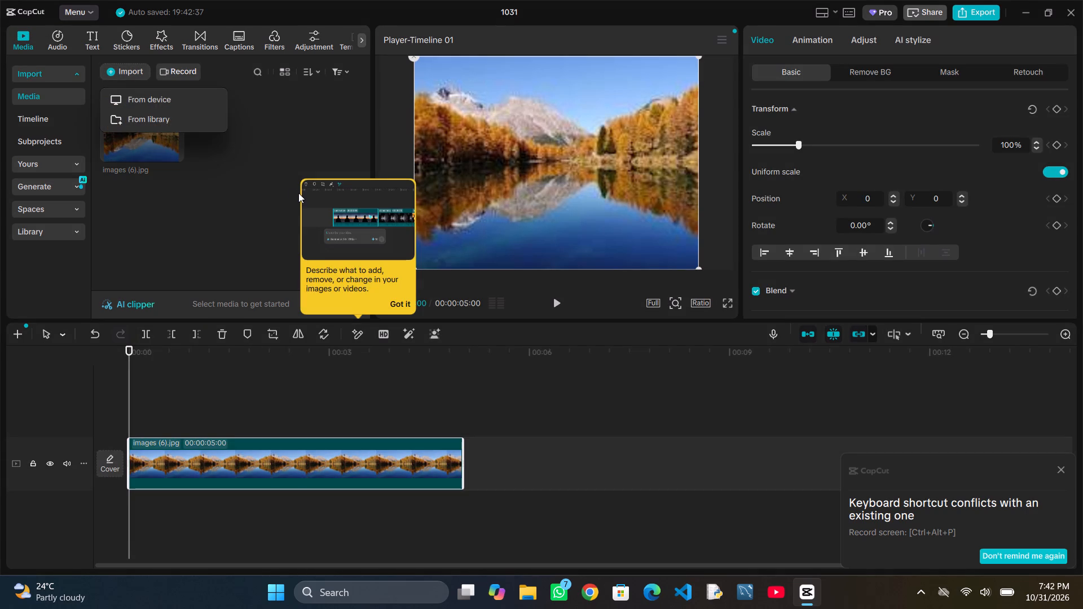
pyautogui.click(184, 103)
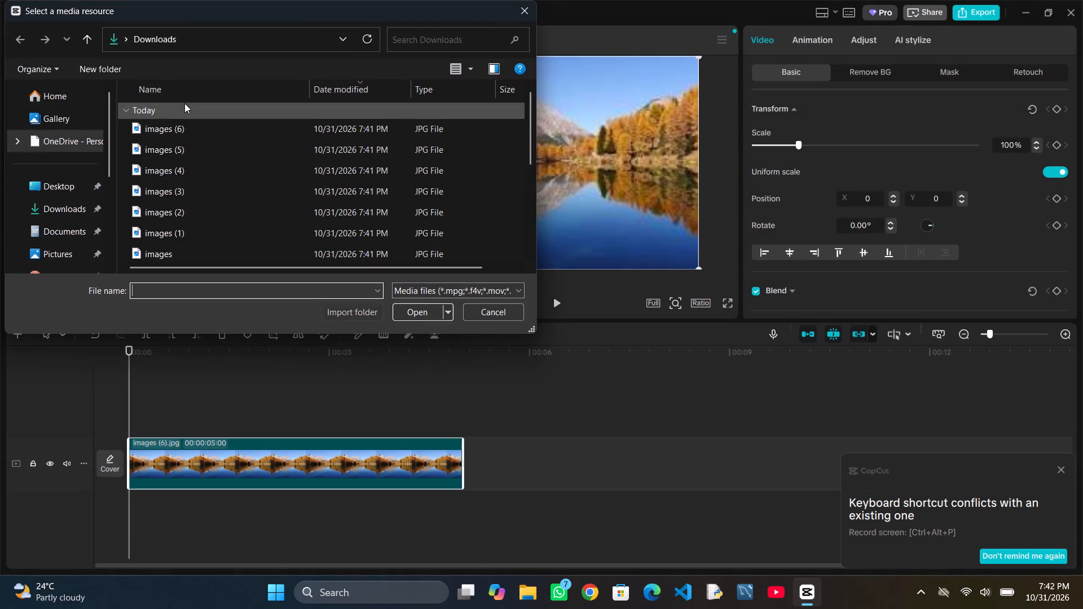
pyautogui.click(177, 143)
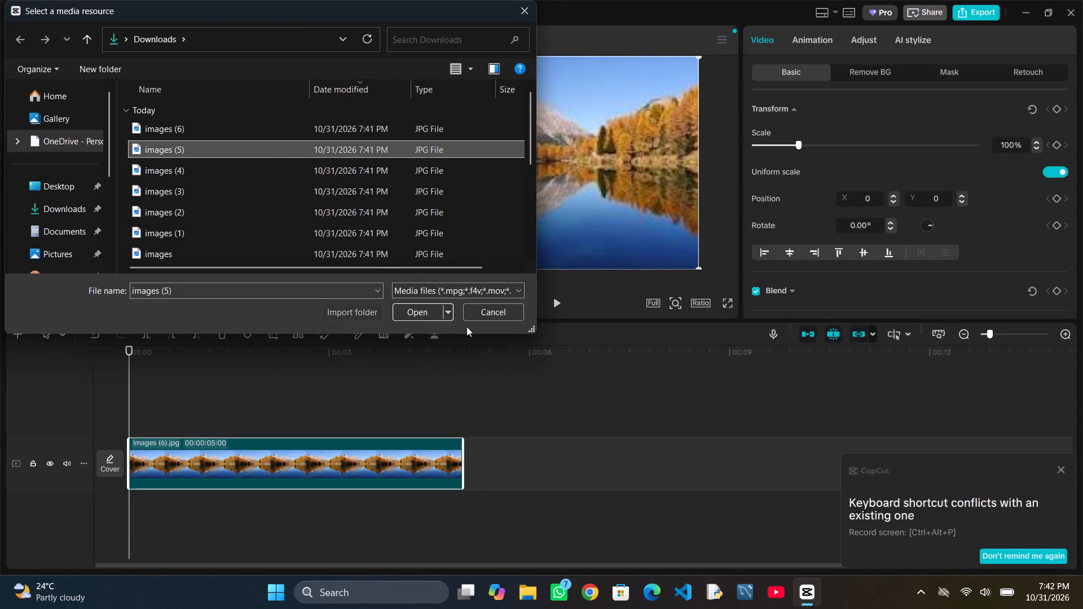
pyautogui.click(431, 307)
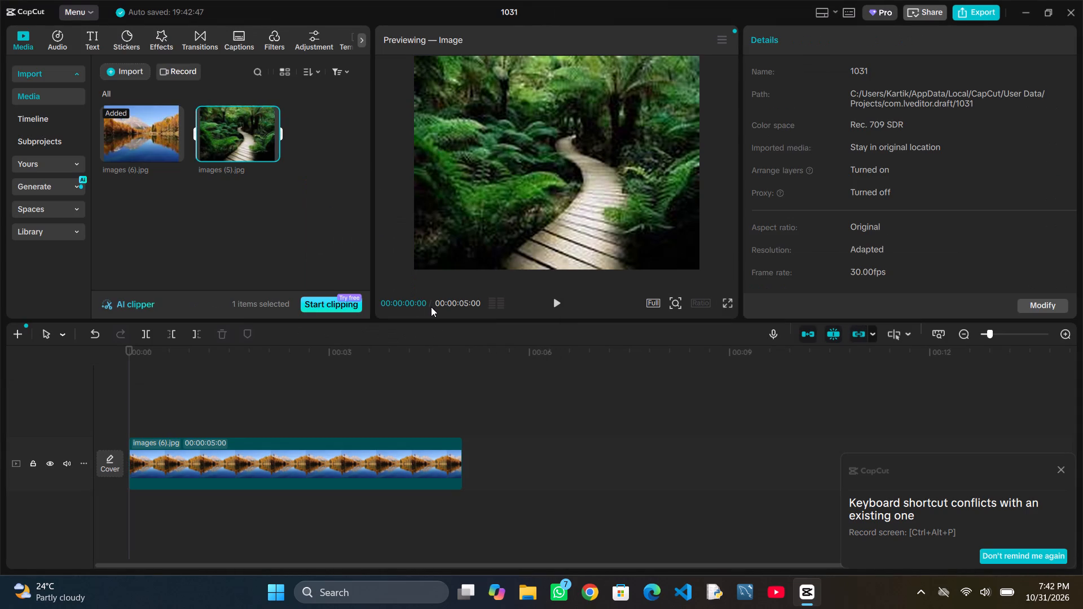
# Import the image file images (4) from the Downloads folder on the device into the project media.
pyautogui.click(135, 73)
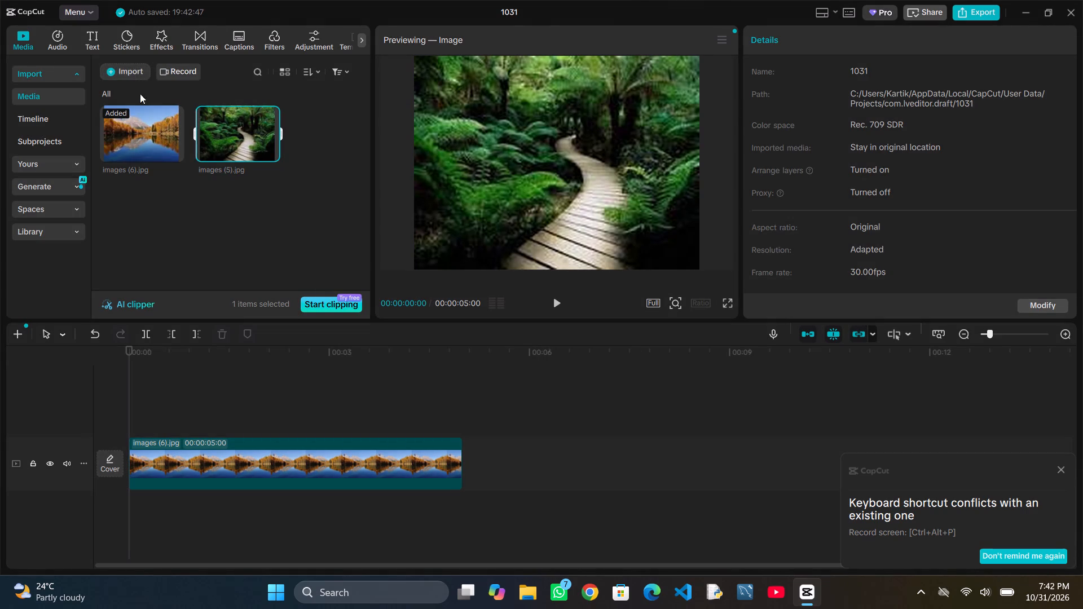
pyautogui.click(151, 101)
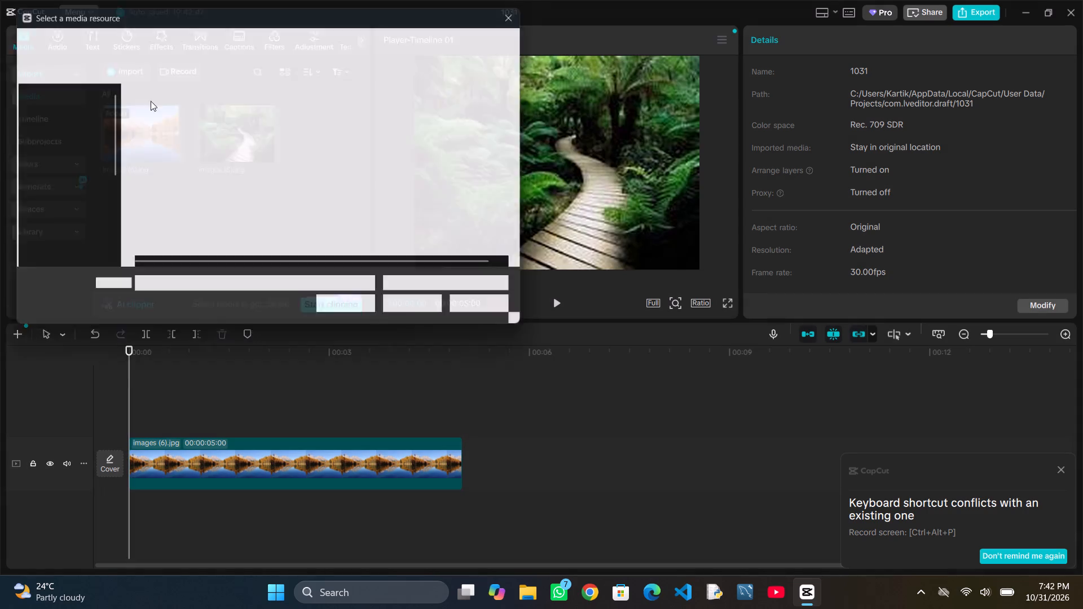
pyautogui.click(166, 169)
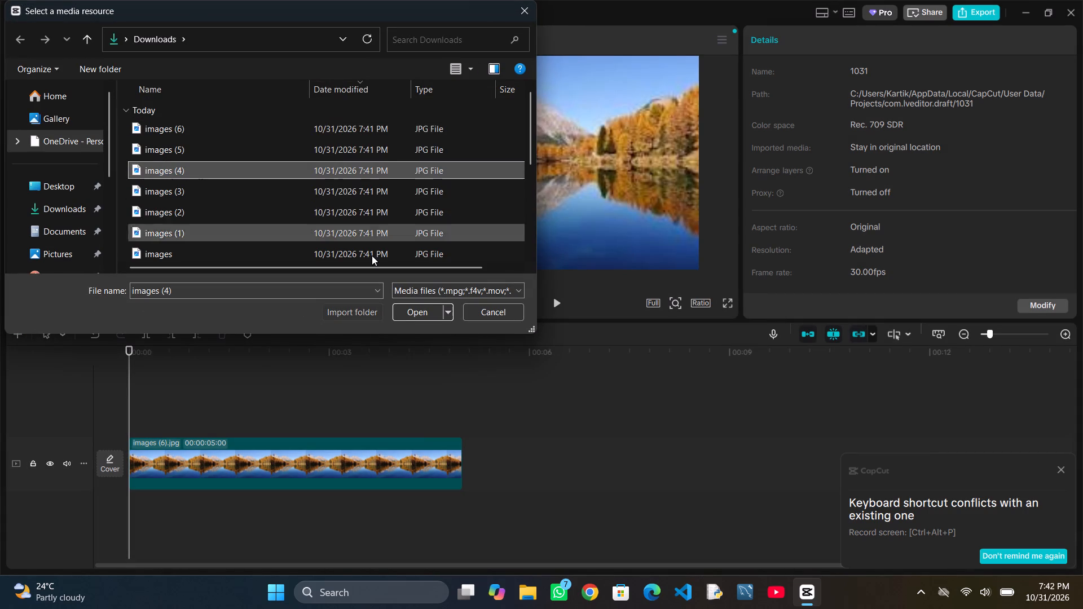
pyautogui.click(429, 310)
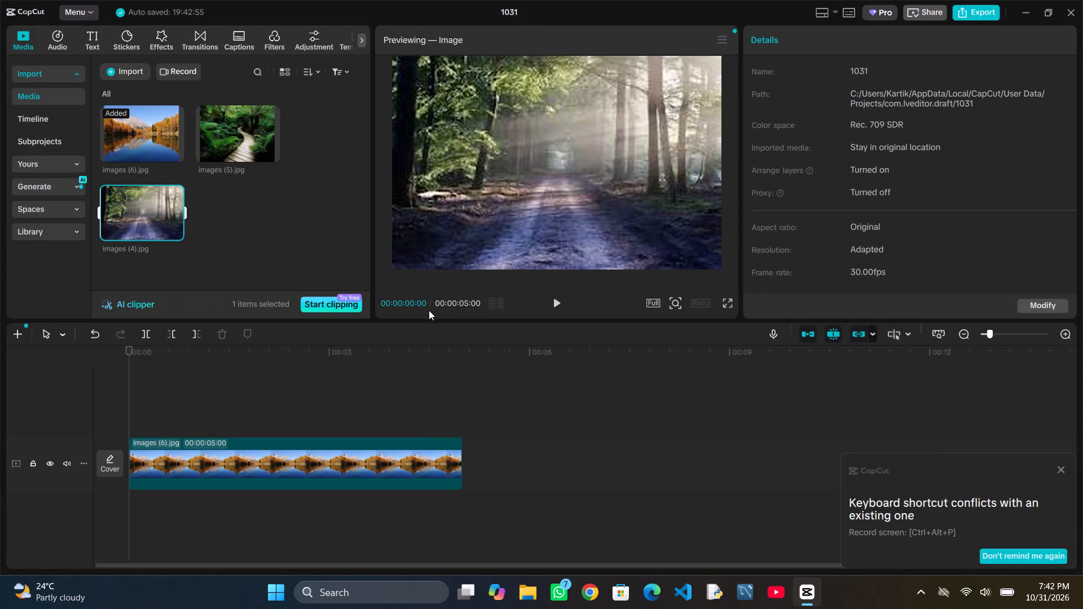
# Import the image file images (3) from the Downloads folder on the device into the project media.
pyautogui.click(129, 76)
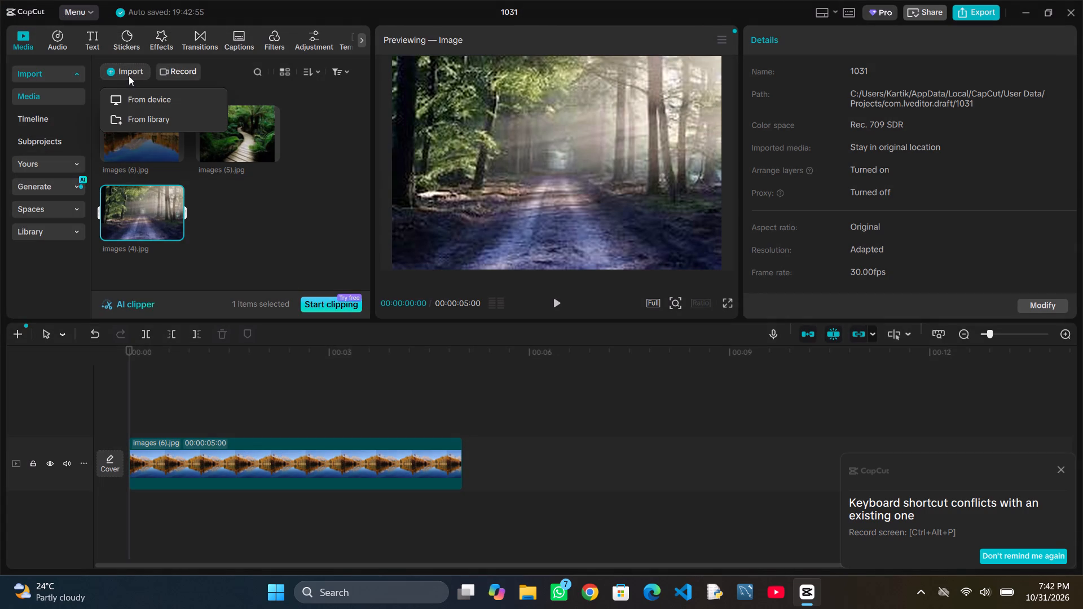
pyautogui.click(143, 105)
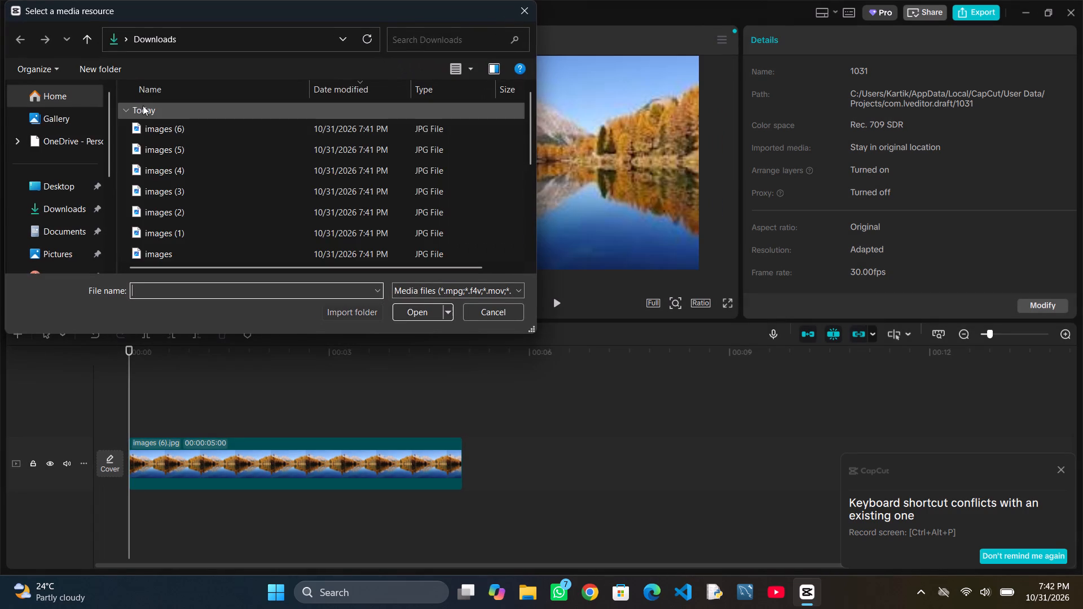
pyautogui.click(172, 186)
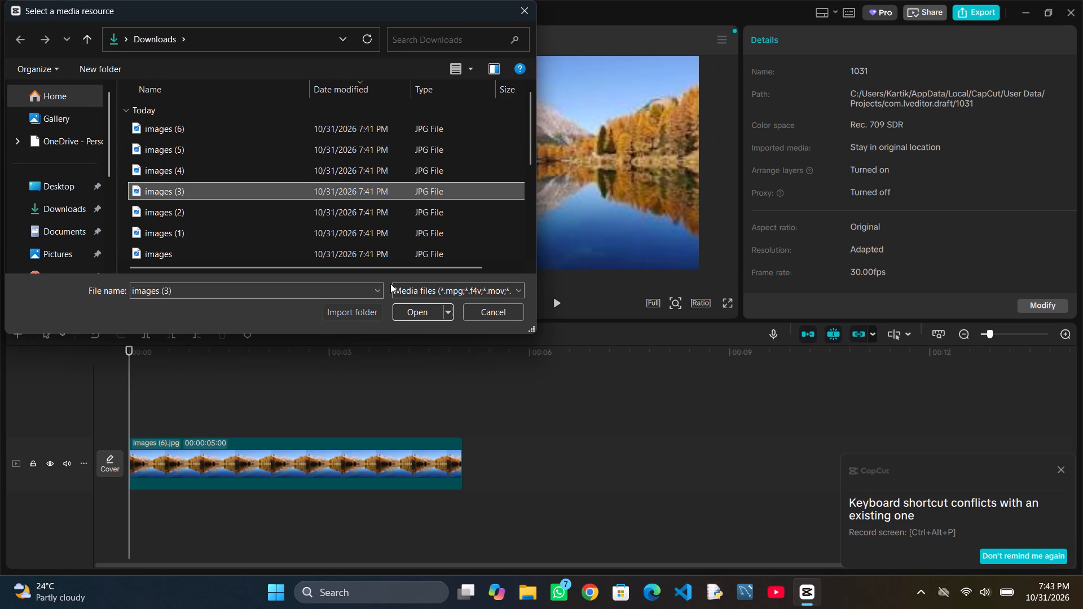
pyautogui.click(426, 311)
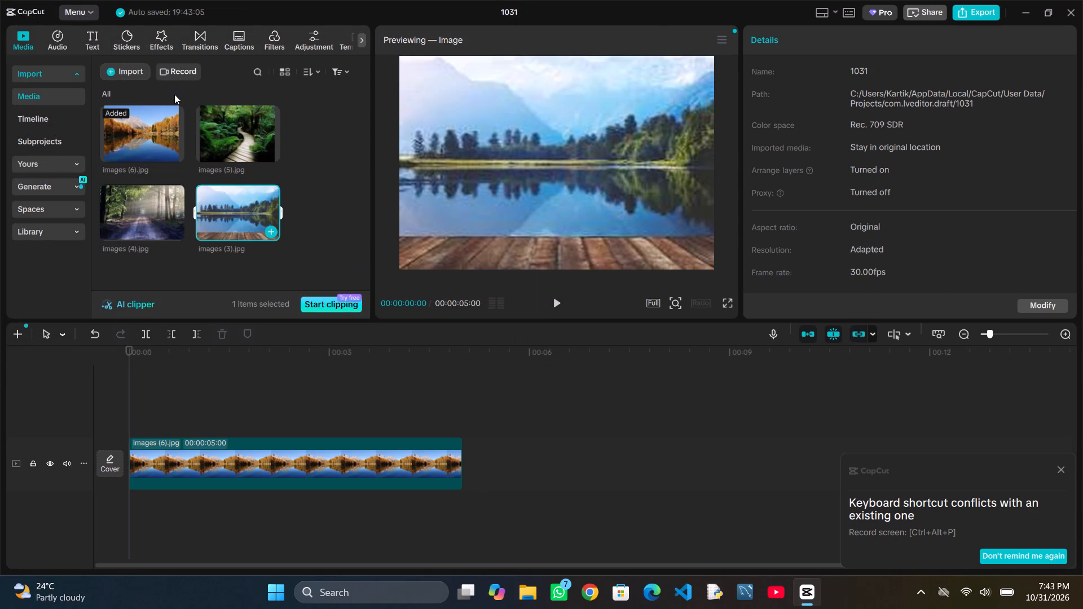
# Import the image file images (2) from the Downloads folder on the device into the project media.
pyautogui.click(118, 64)
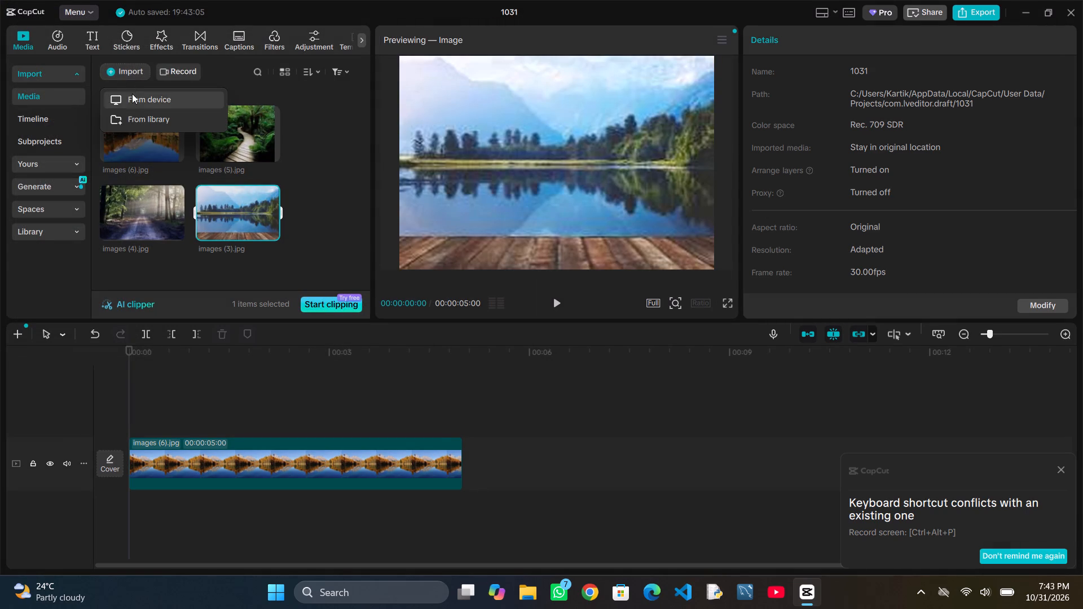
pyautogui.click(132, 95)
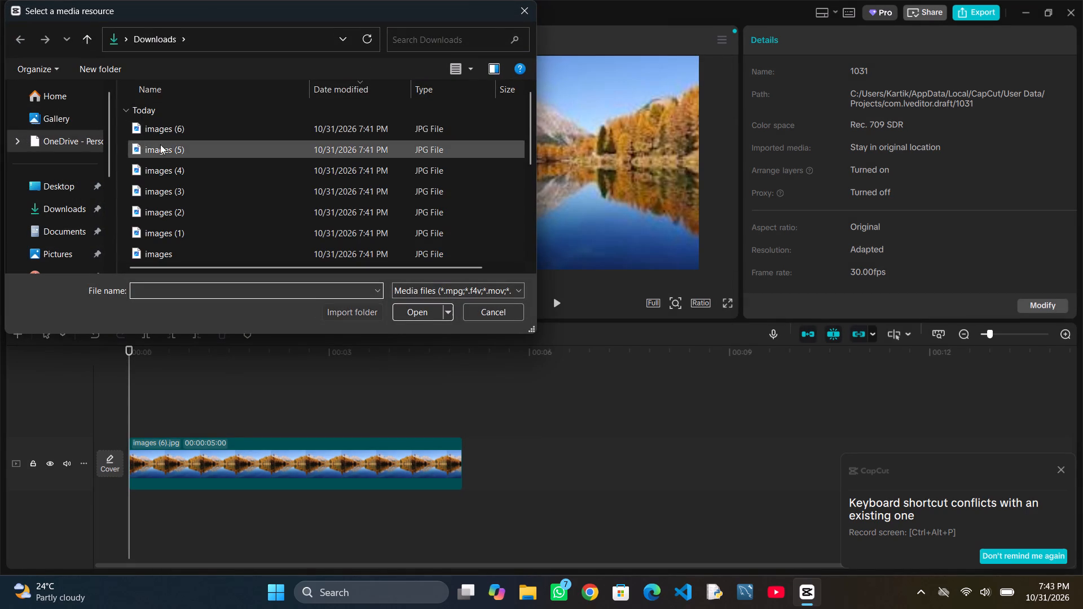
pyautogui.click(162, 209)
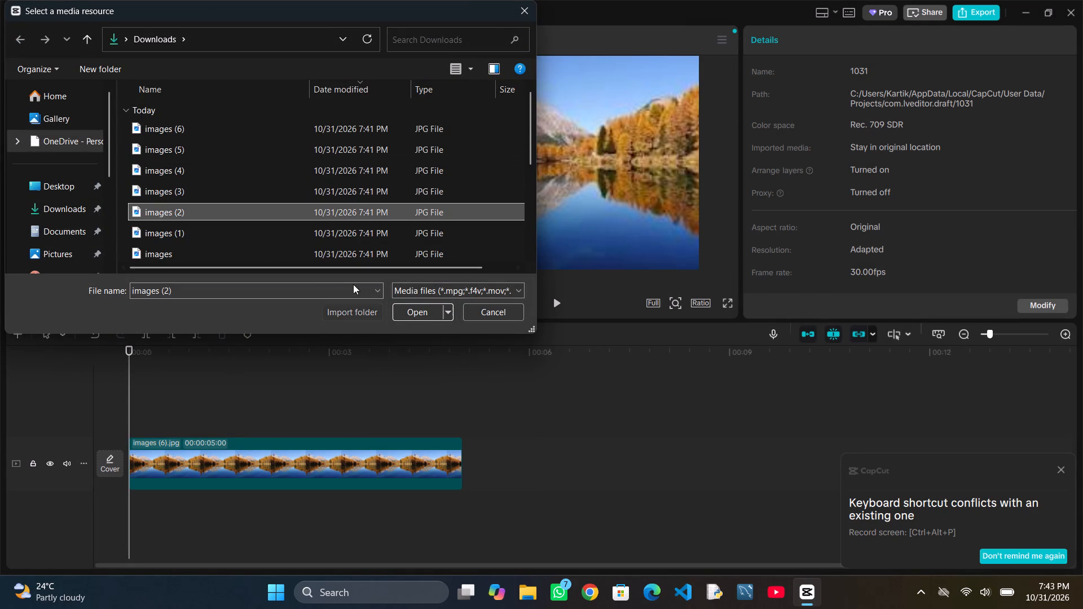
pyautogui.click(411, 316)
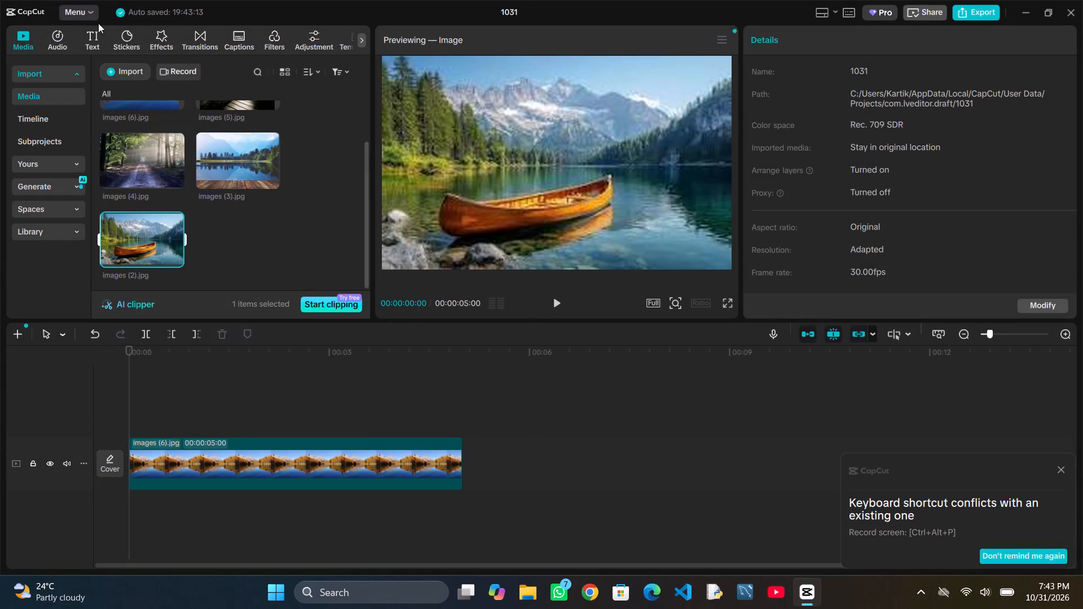
# Import the image file images (1) from the Downloads folder on the device into the project media.
pyautogui.click(148, 74)
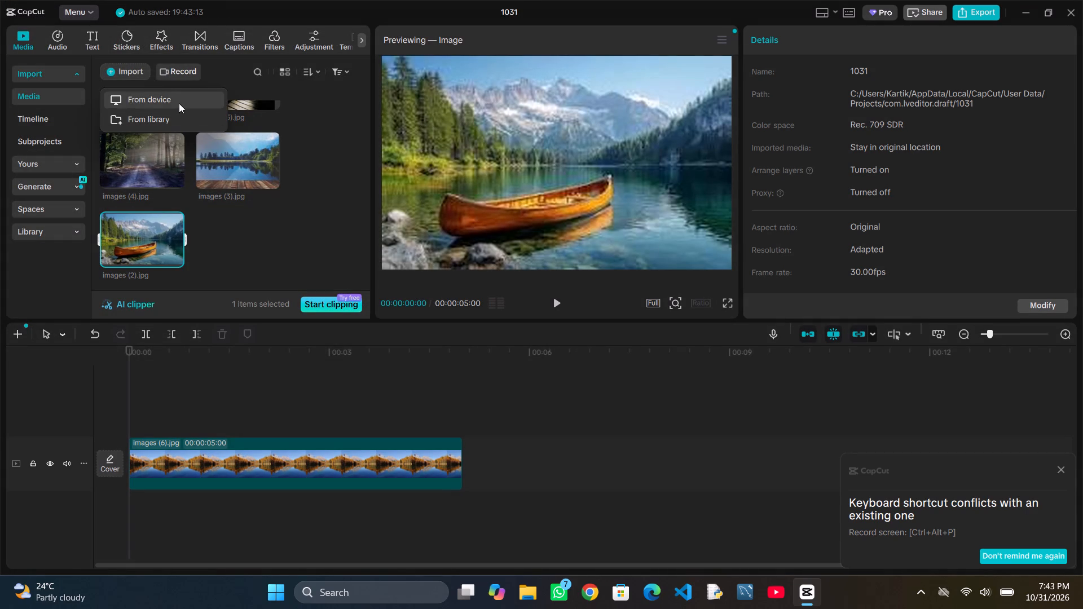
pyautogui.click(175, 100)
pyautogui.scroll(-1, 234, 186)
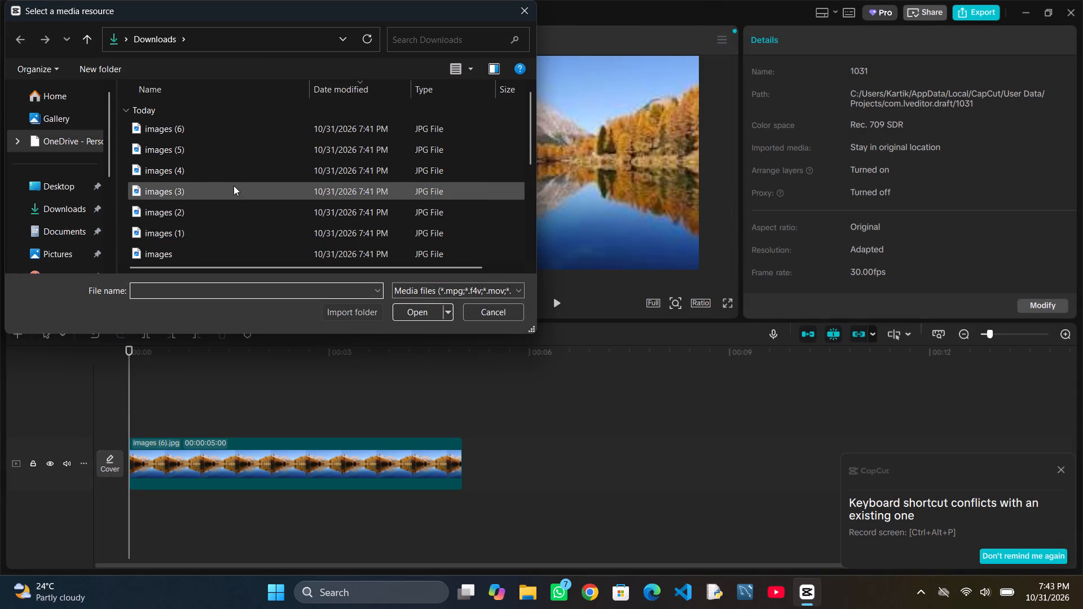
pyautogui.scroll(-1, 234, 186)
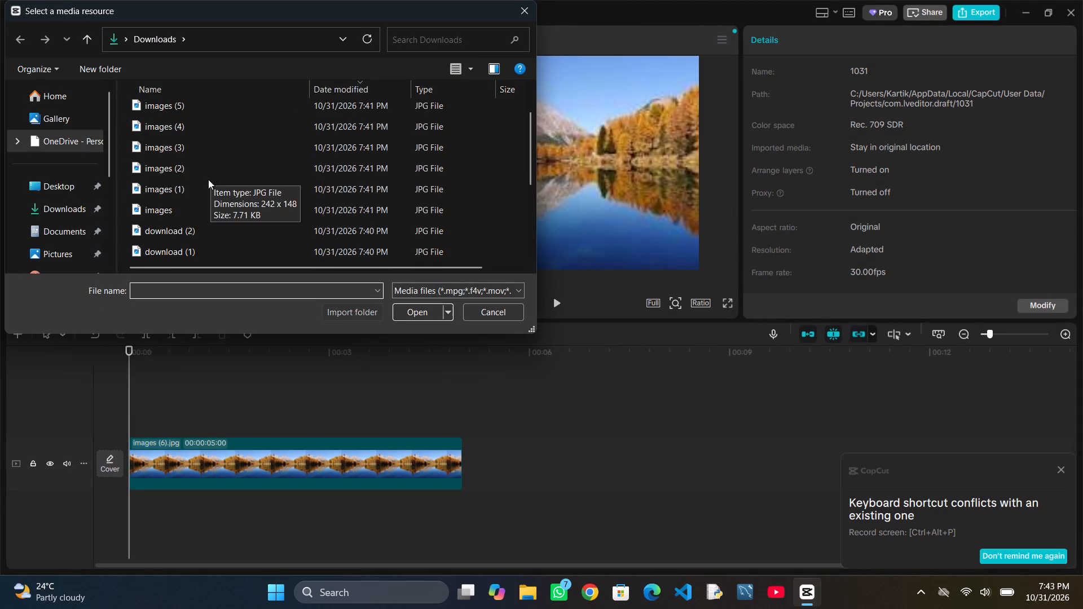
pyautogui.click(205, 184)
pyautogui.click(403, 311)
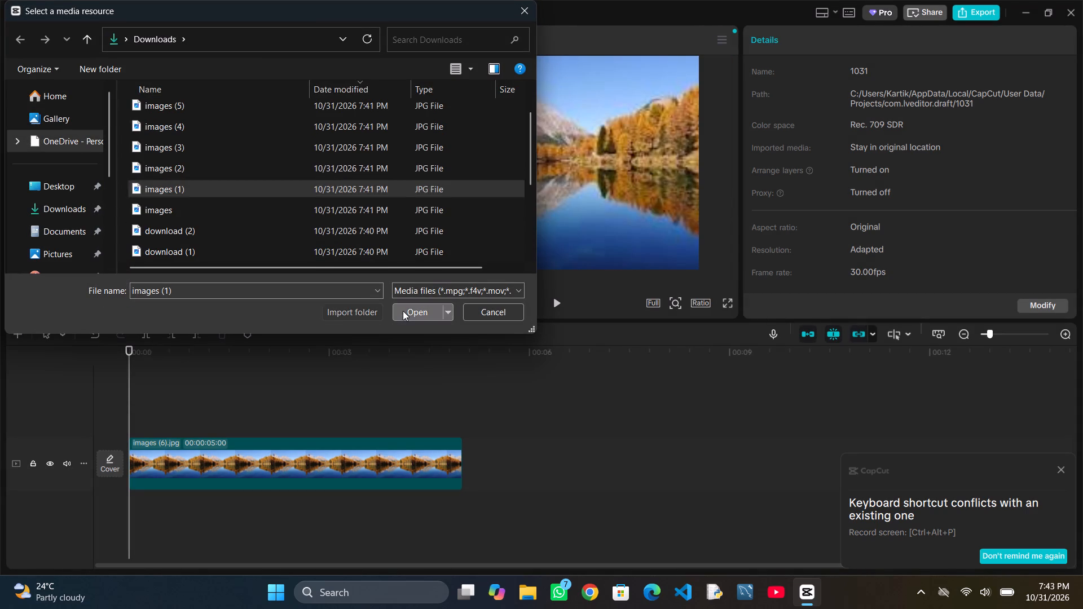
# Import the image file named images from the Downloads folder on the device into the project media.
pyautogui.click(139, 69)
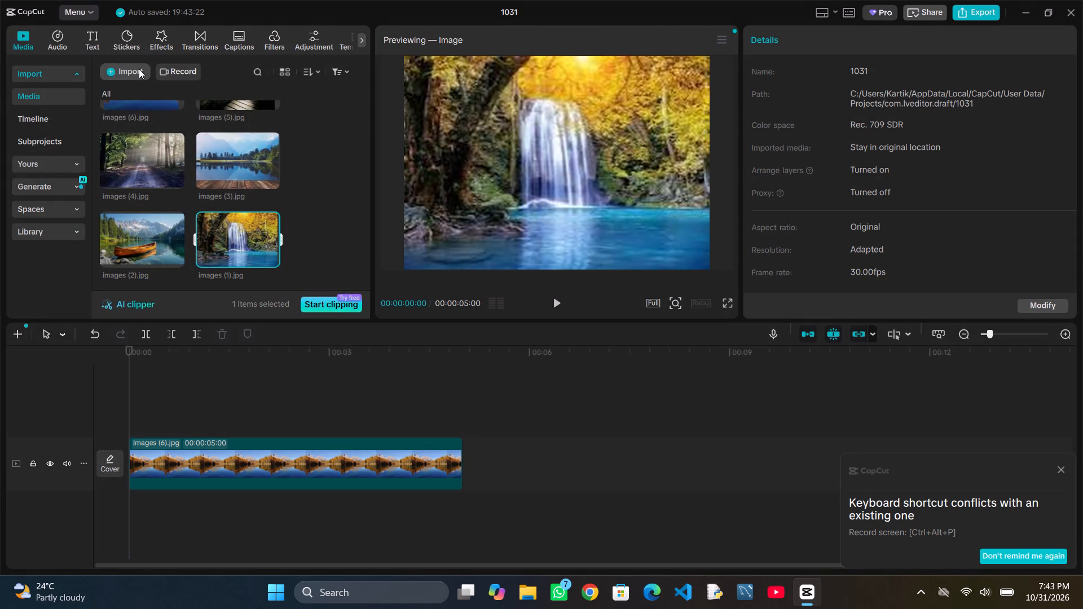
pyautogui.click(152, 101)
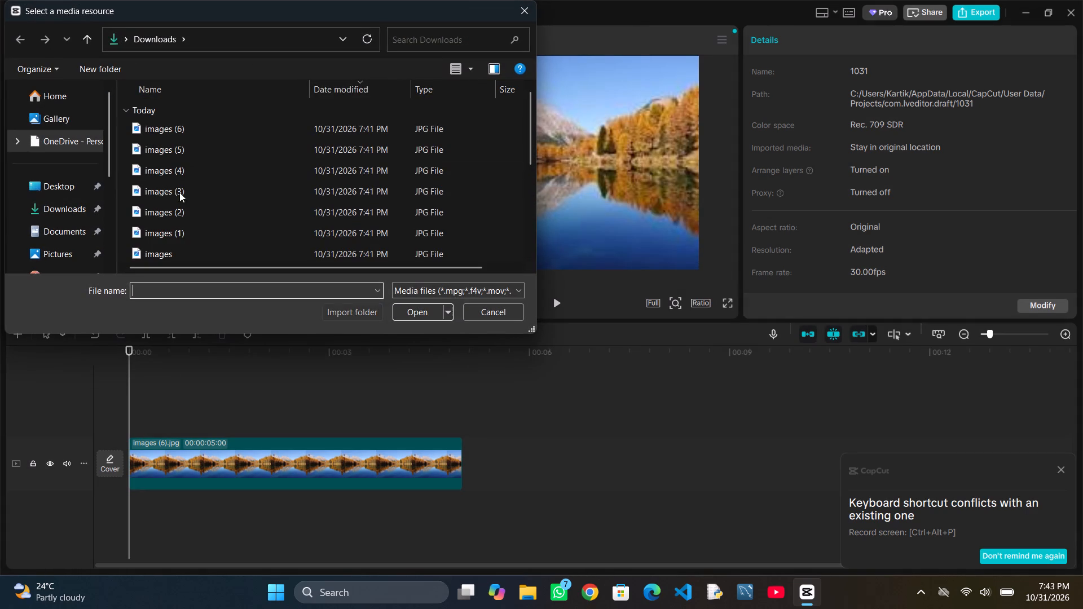
pyautogui.click(180, 246)
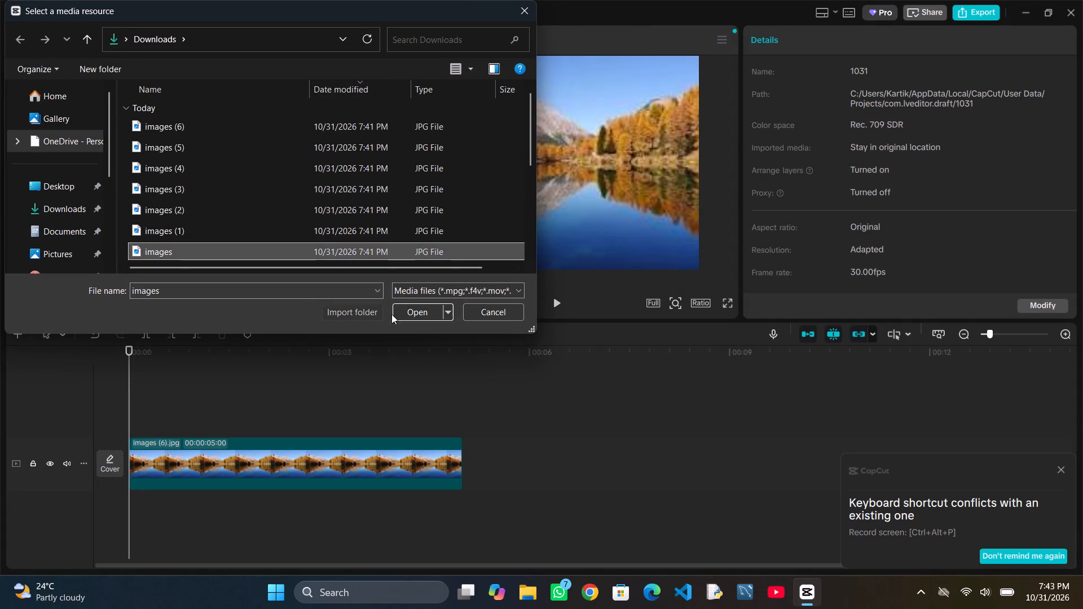
pyautogui.click(410, 313)
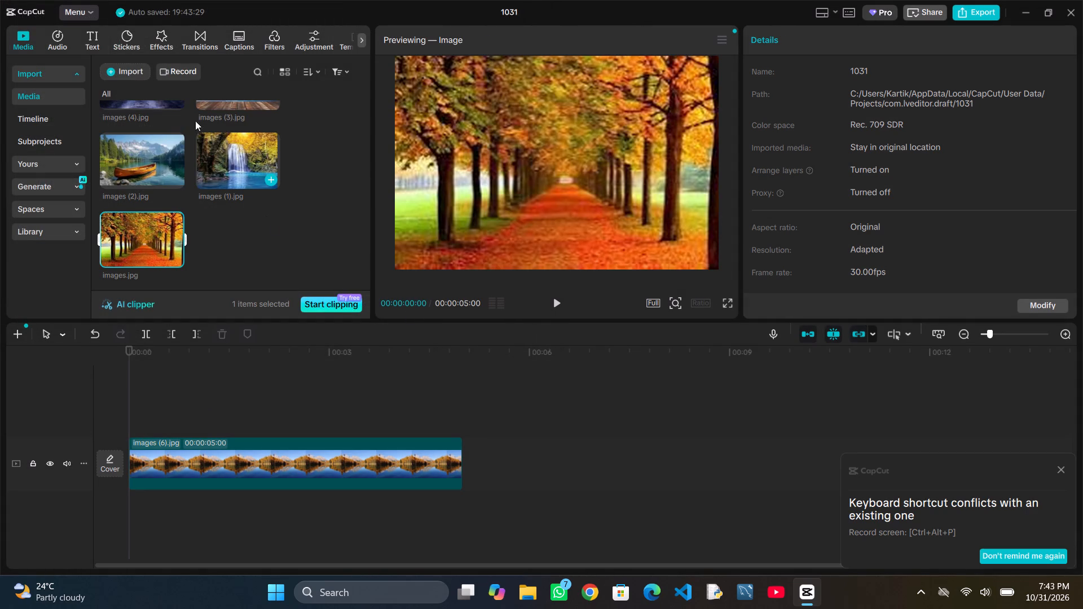
# Import the image file download (2) from the Downloads folder on the device into the project media.
pyautogui.click(142, 74)
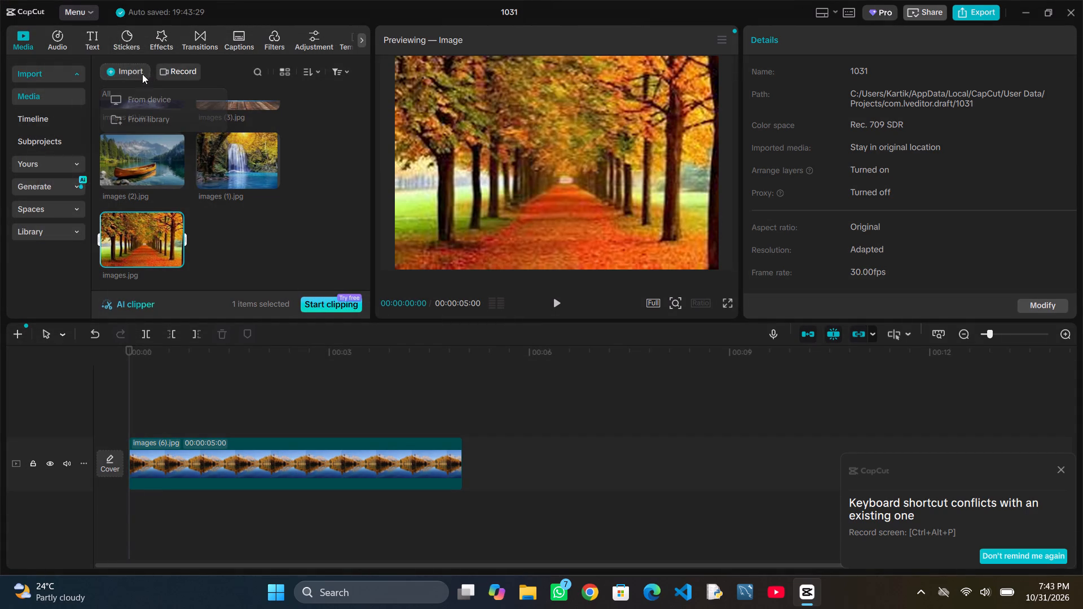
pyautogui.click(161, 97)
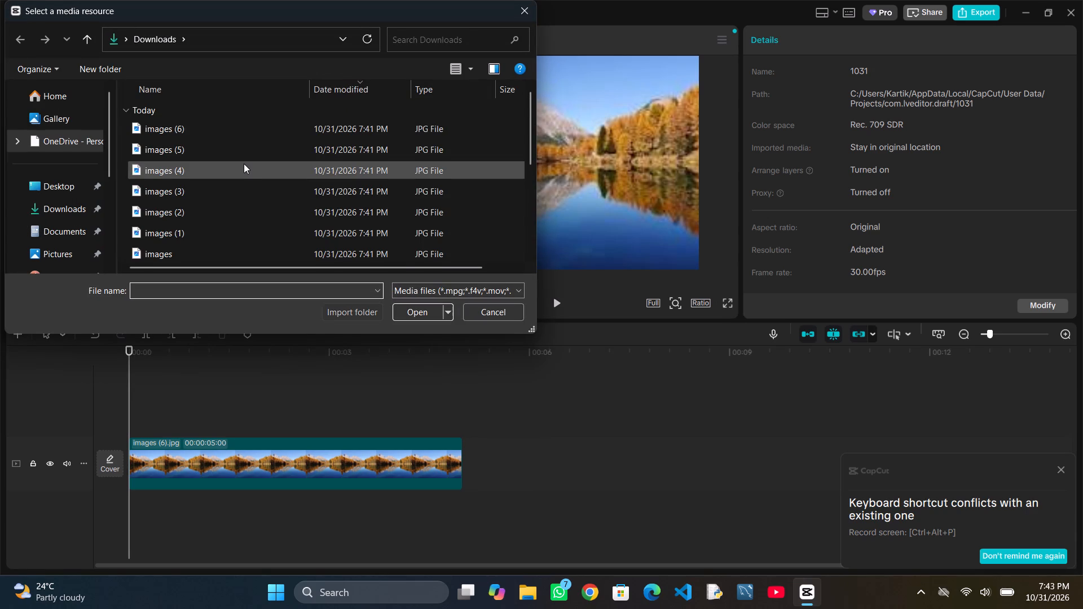
pyautogui.scroll(-2, 244, 164)
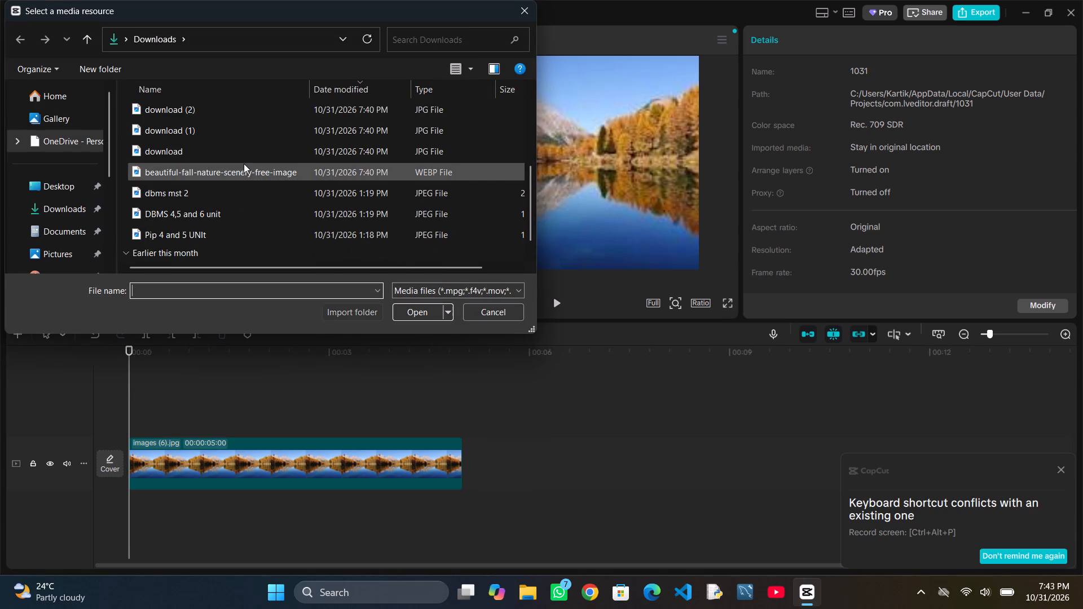
pyautogui.scroll(1, 214, 123)
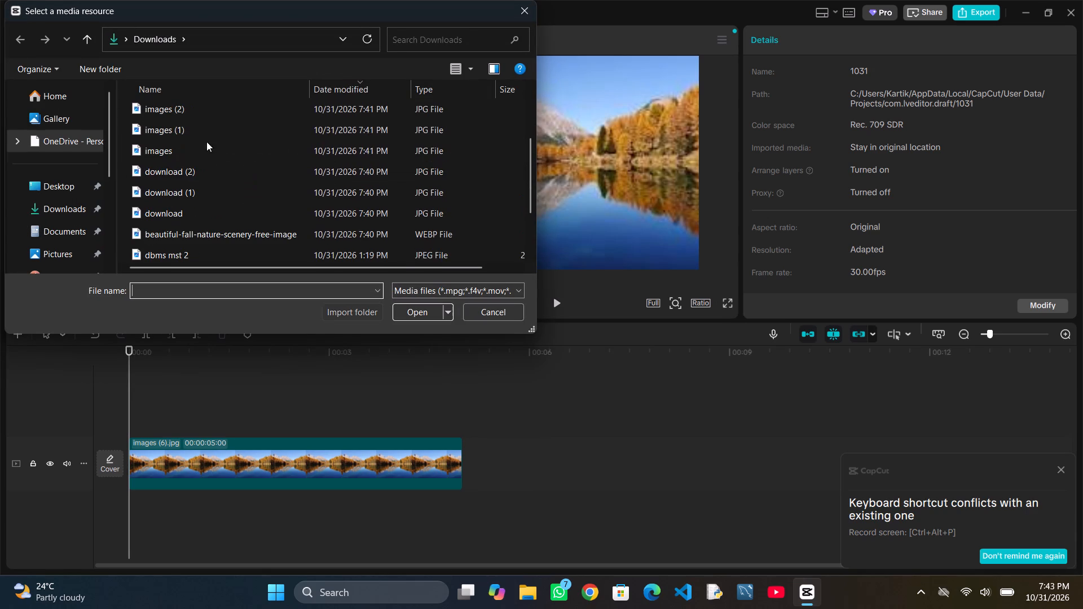
pyautogui.click(195, 167)
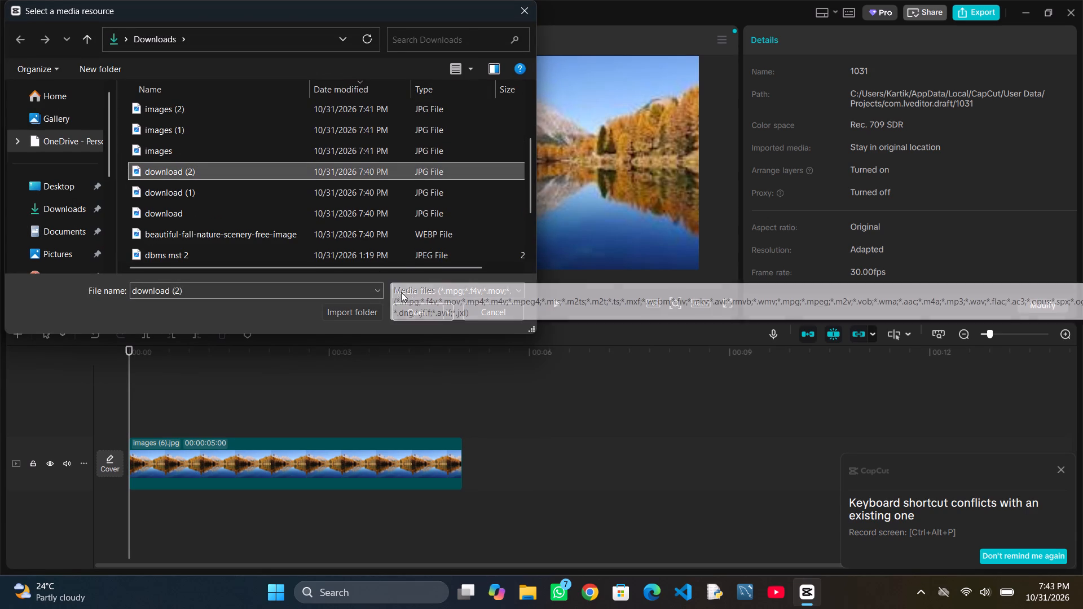
pyautogui.click(413, 307)
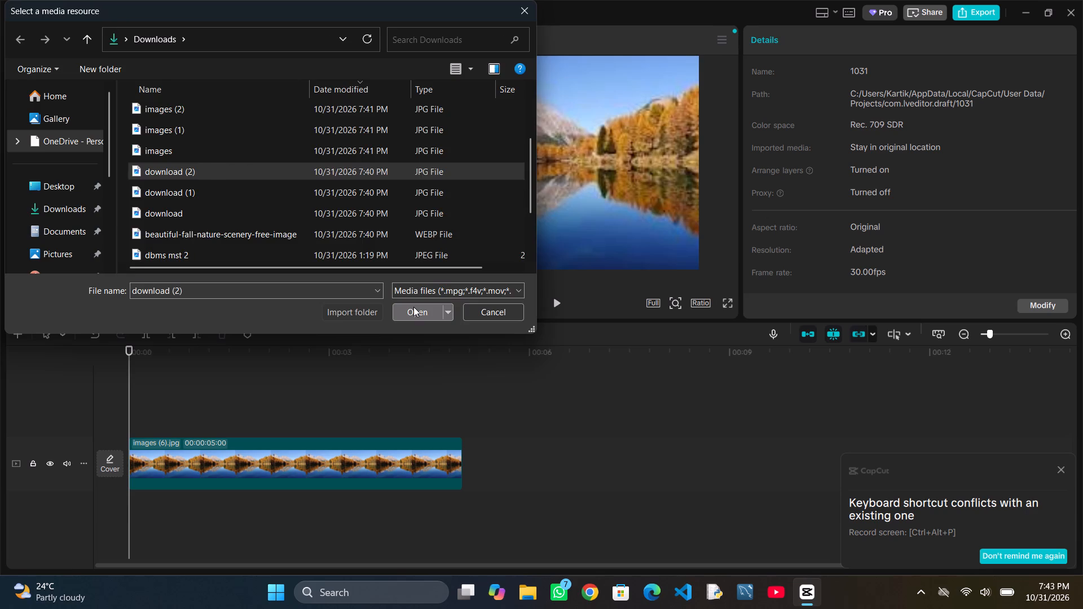
# Import the image file download (1) from the Downloads folder on the device into the project media.
pyautogui.click(143, 69)
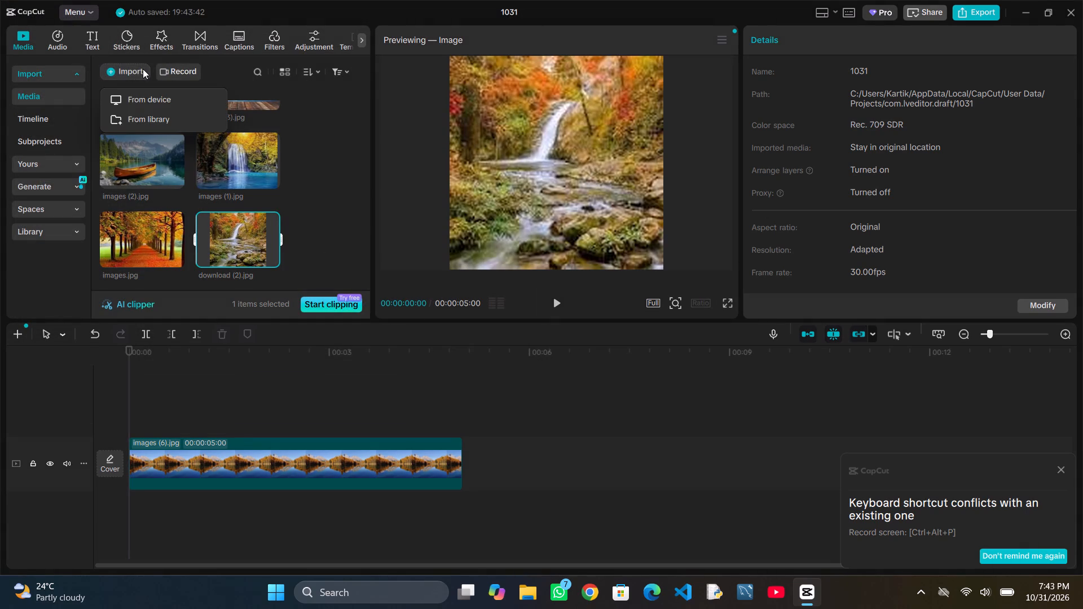
pyautogui.click(153, 99)
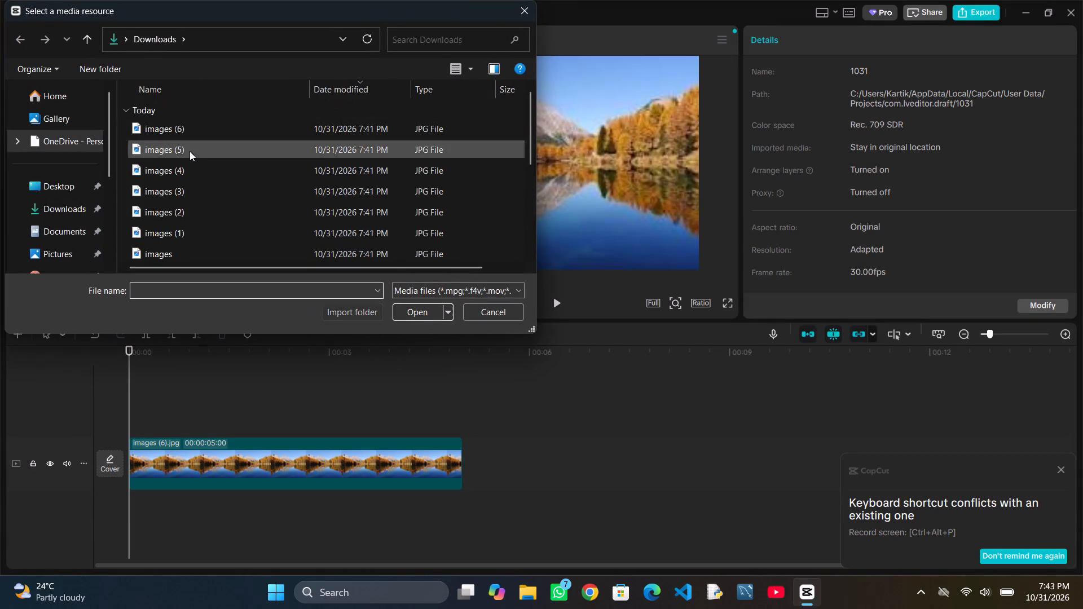
pyautogui.scroll(-1, 188, 223)
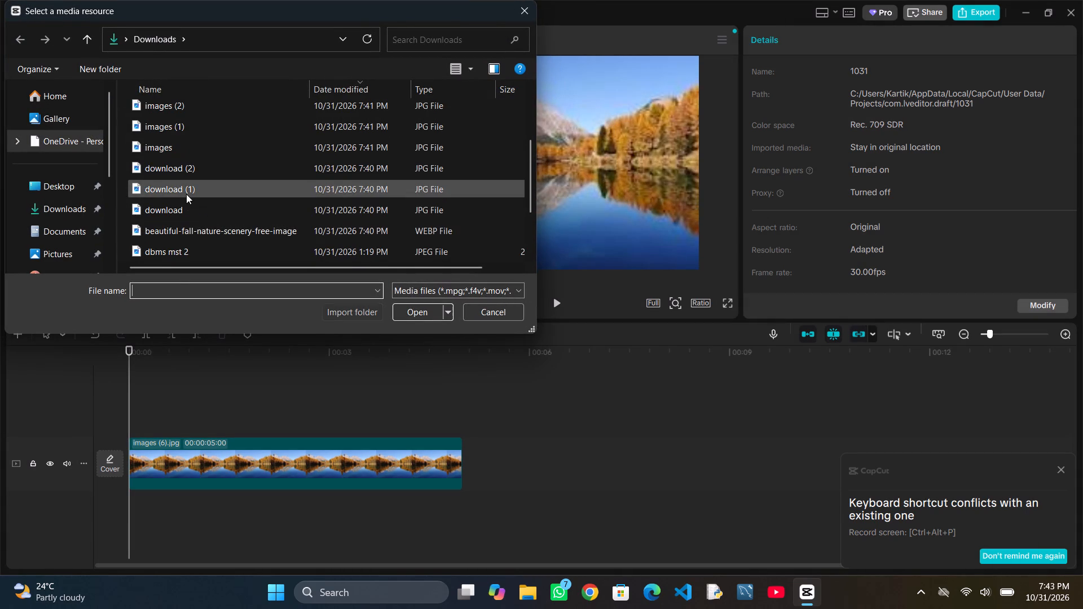
pyautogui.click(186, 194)
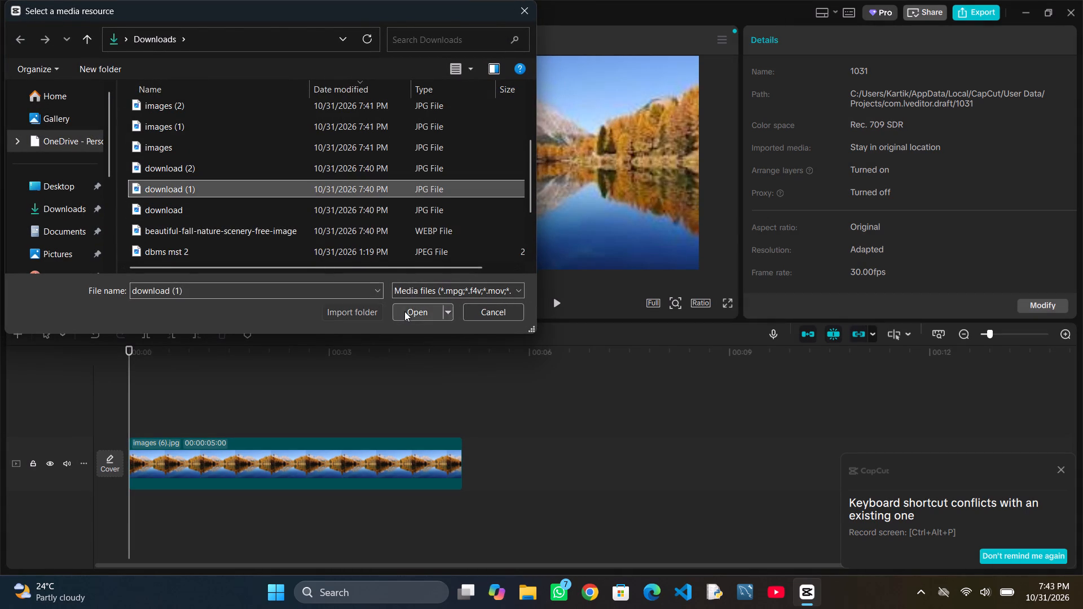
pyautogui.click(404, 311)
# Import the image file named download from the Downloads folder on the device into the project media.
pyautogui.click(130, 64)
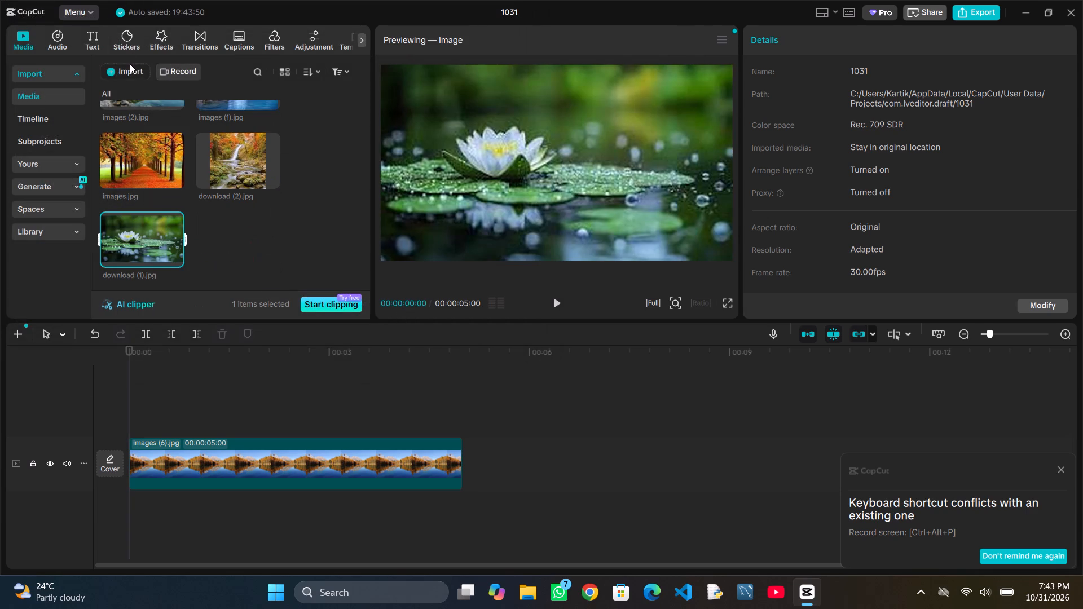
pyautogui.click(153, 98)
pyautogui.scroll(-1, 217, 206)
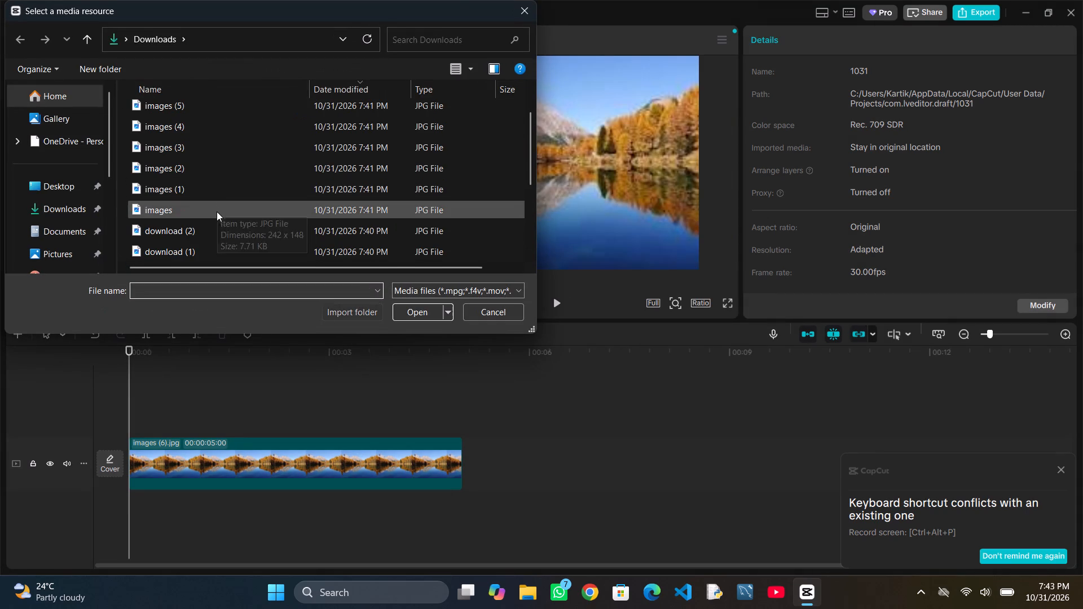
pyautogui.scroll(-1, 214, 223)
pyautogui.click(184, 135)
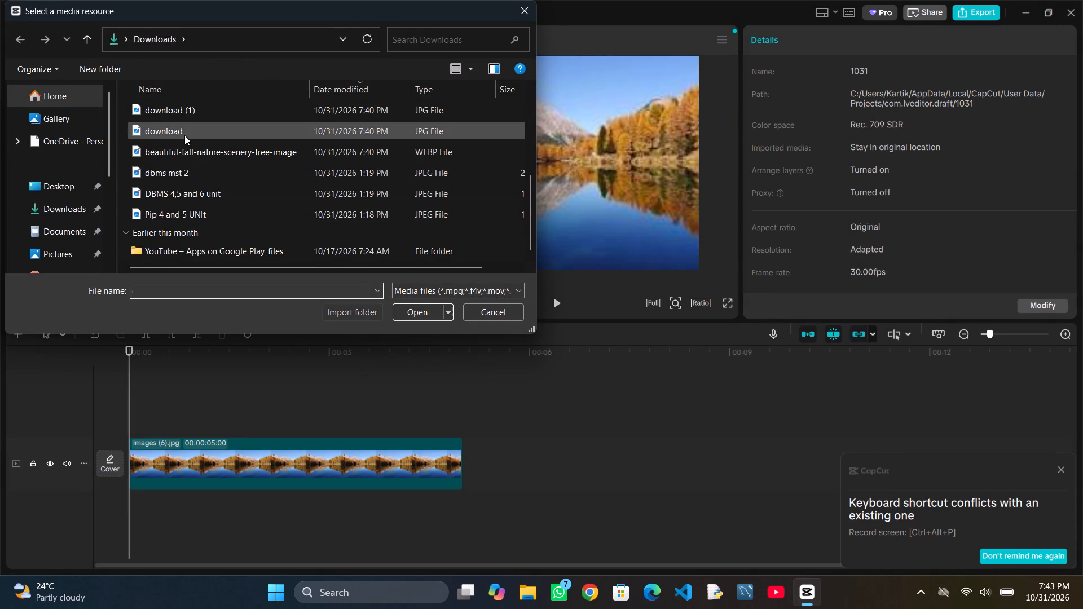
pyautogui.click(404, 308)
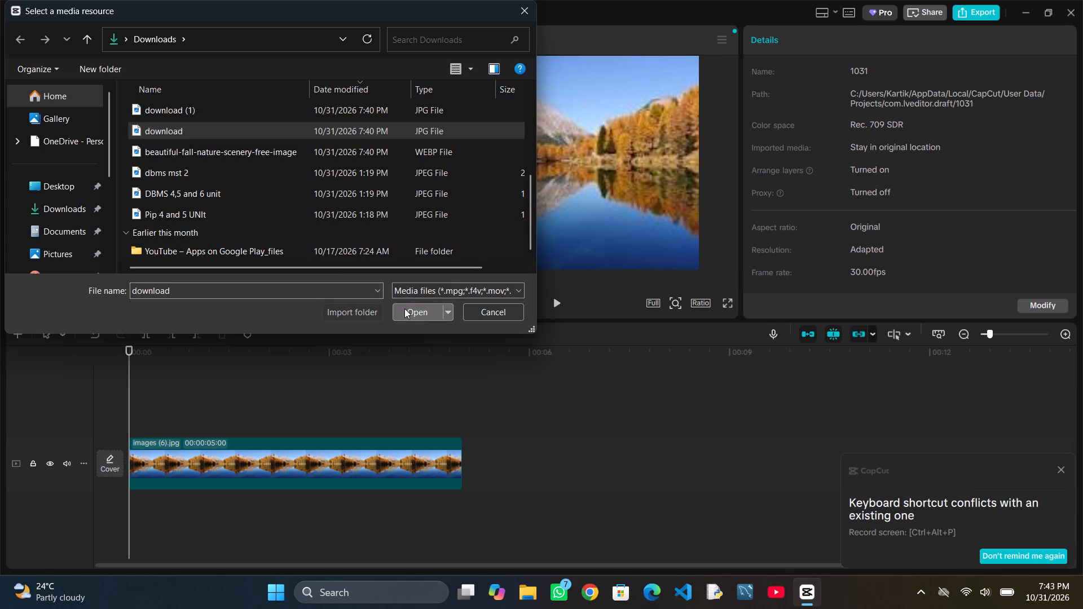
# Import the image file beautiful-fall-nature-scenery-free-image from the Downloads folder on the device into the project media.
pyautogui.click(140, 70)
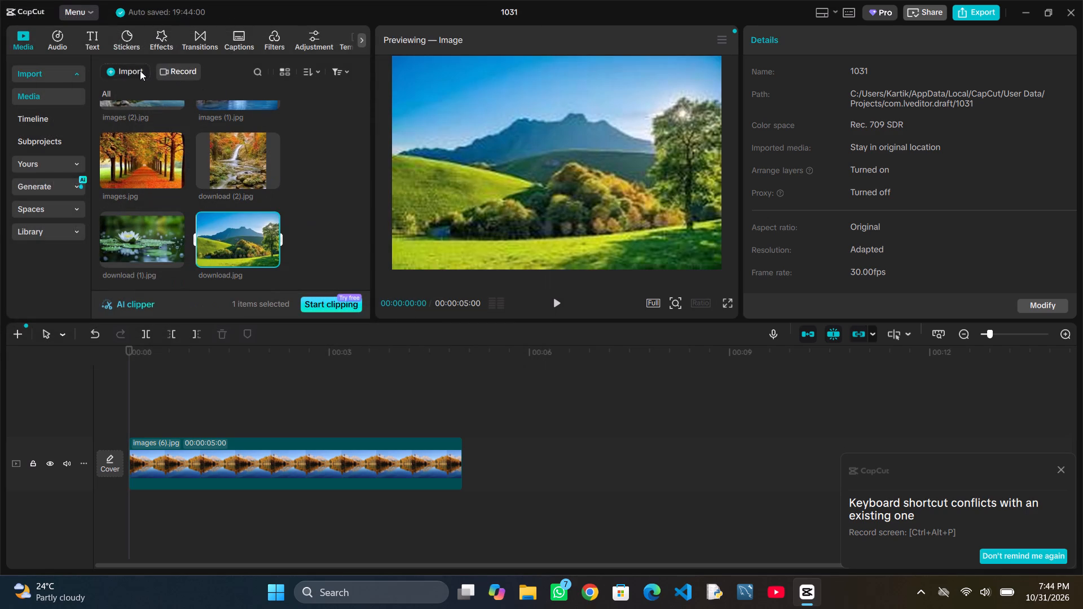
pyautogui.click(186, 102)
pyautogui.scroll(-1, 226, 217)
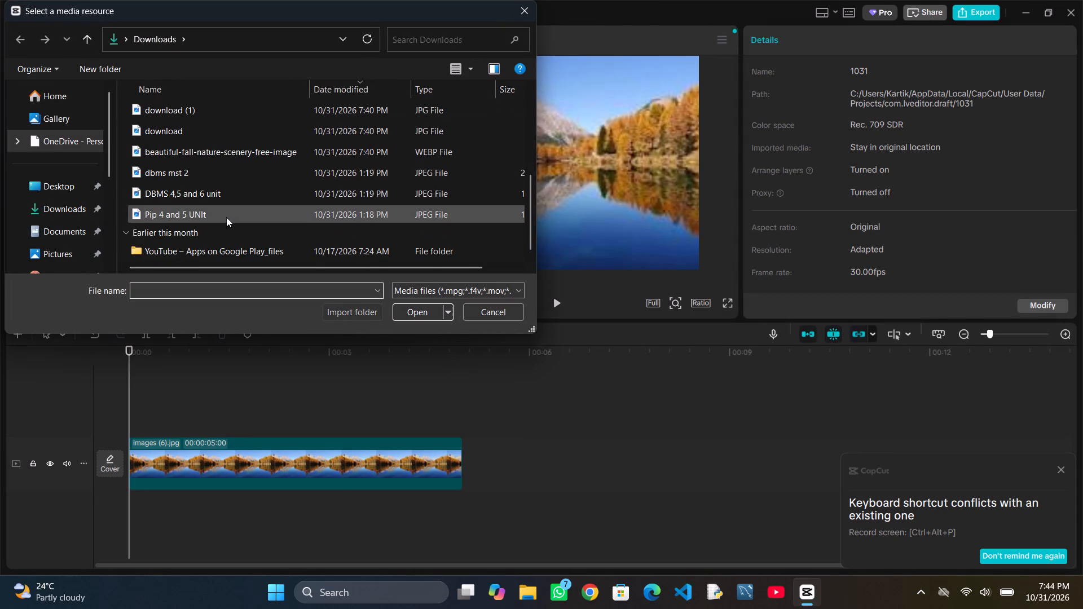
pyautogui.click(233, 156)
pyautogui.click(417, 307)
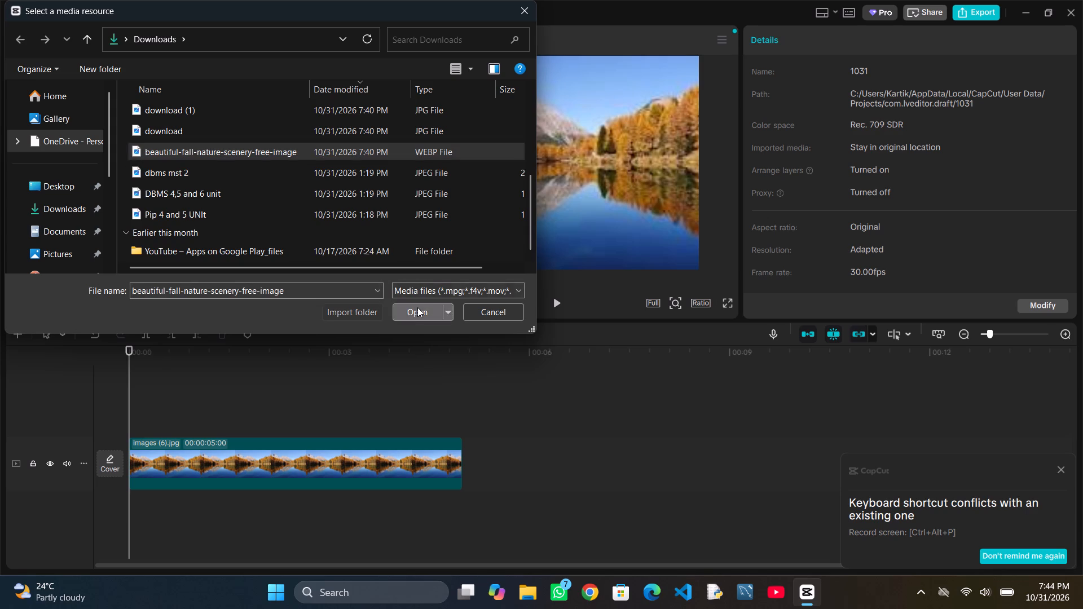
# Place the beautiful-fall-nature-scenery-free-image.webp picture on the main timeline track directly after the images (6).jpg clip.
pyautogui.scroll(2, 274, 243)
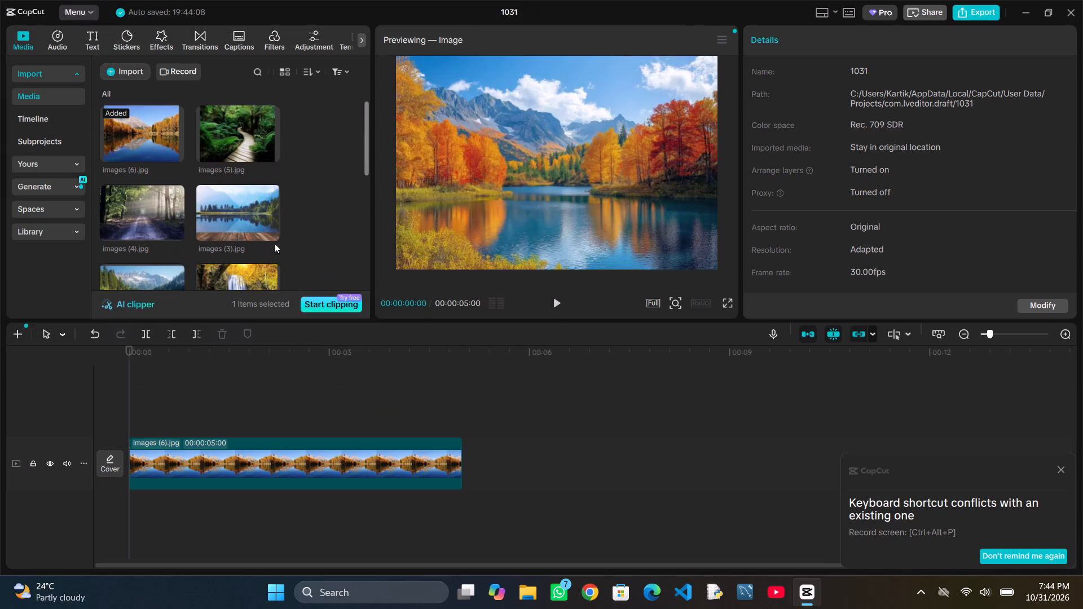
pyautogui.scroll(3, 274, 243)
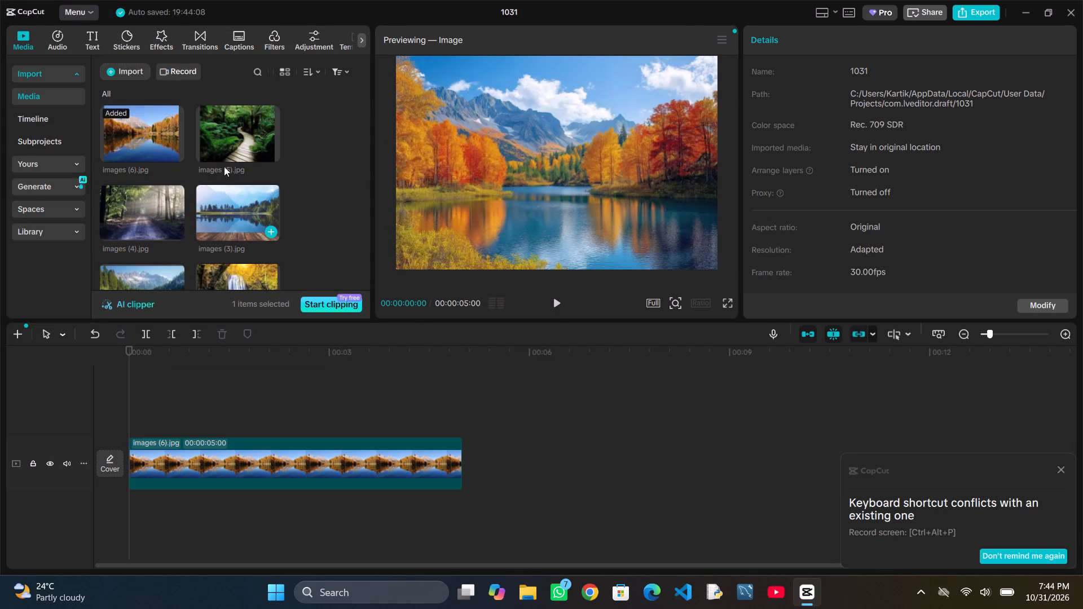
pyautogui.scroll(-4, 224, 166)
pyautogui.moveTo(140, 231); pyautogui.dragTo(350, 334)
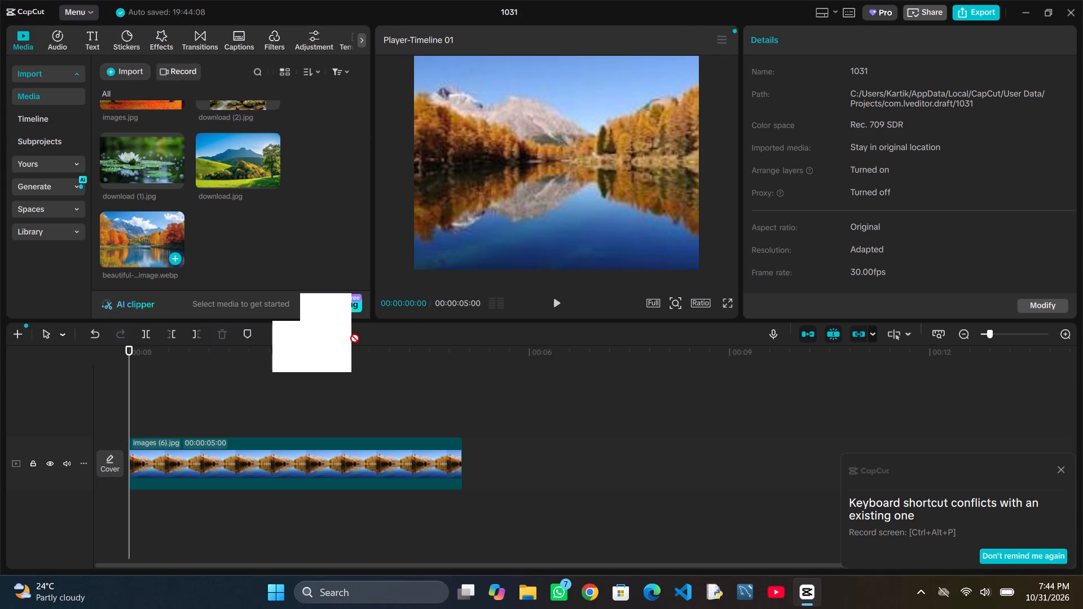
pyautogui.moveTo(350, 334); pyautogui.dragTo(462, 455)
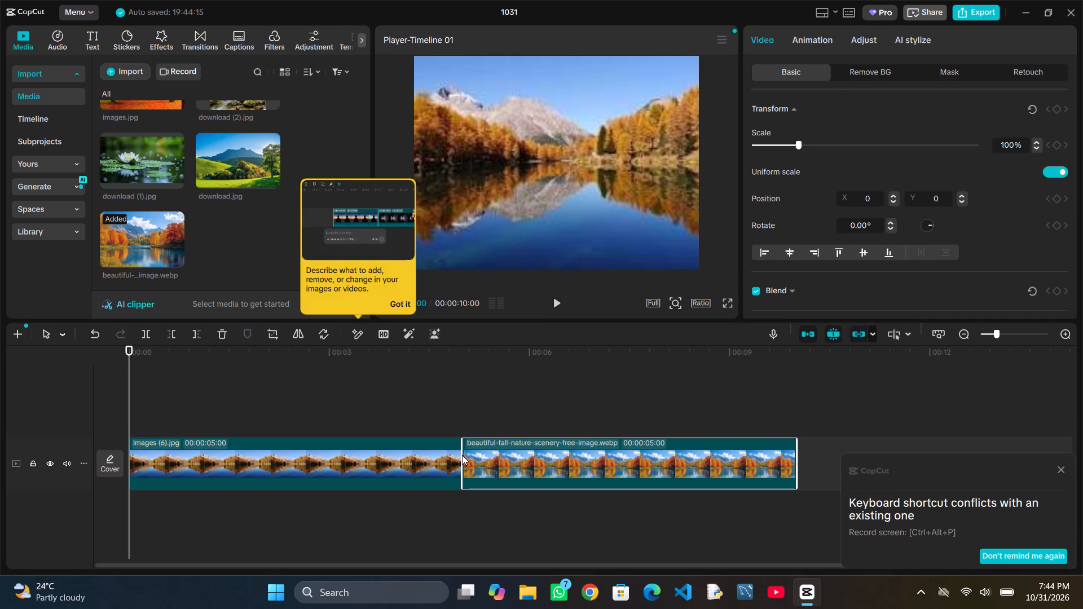
# Place download.jpg on the main timeline track directly after the beautiful-fall-nature-scenery-free-image.webp clip.
pyautogui.moveTo(222, 164); pyautogui.dragTo(807, 452)
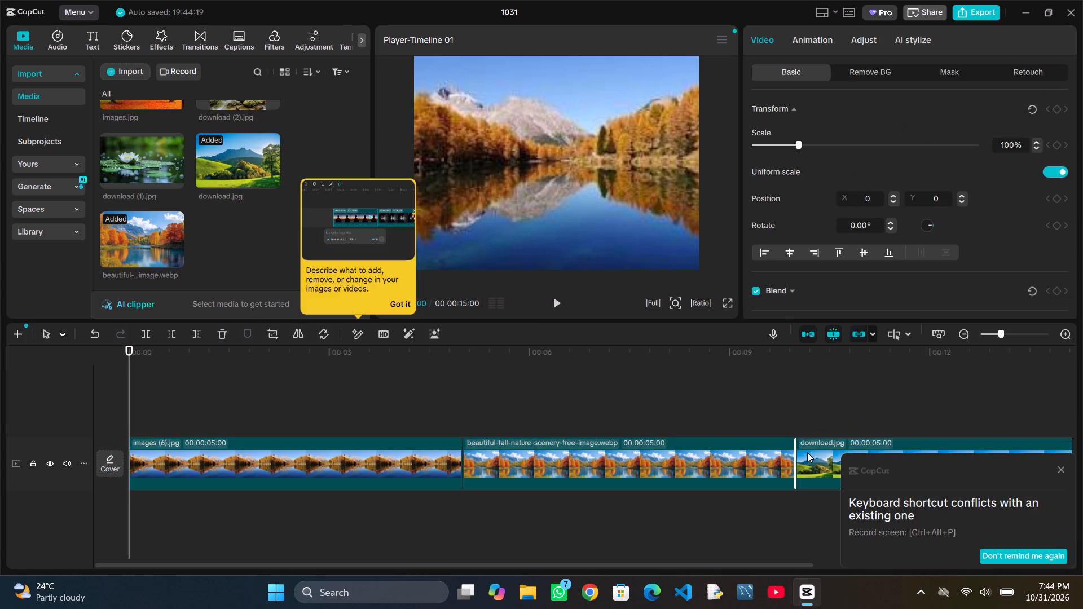
# Dismiss the keyboard shortcut conflict notification covering the timeline.
pyautogui.hscroll(-6, 807, 452)
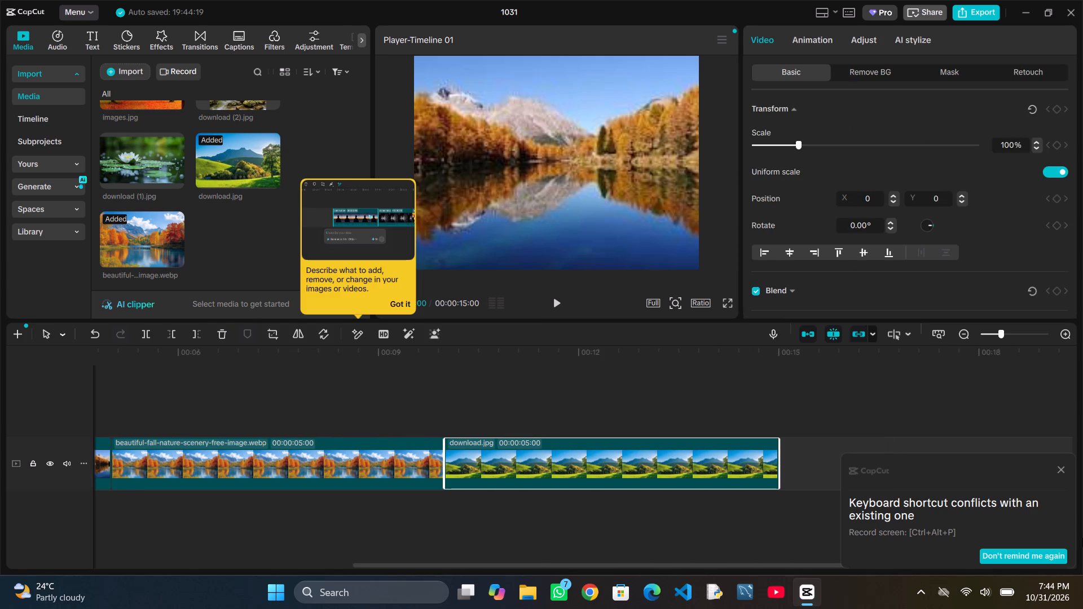
pyautogui.click(1063, 473)
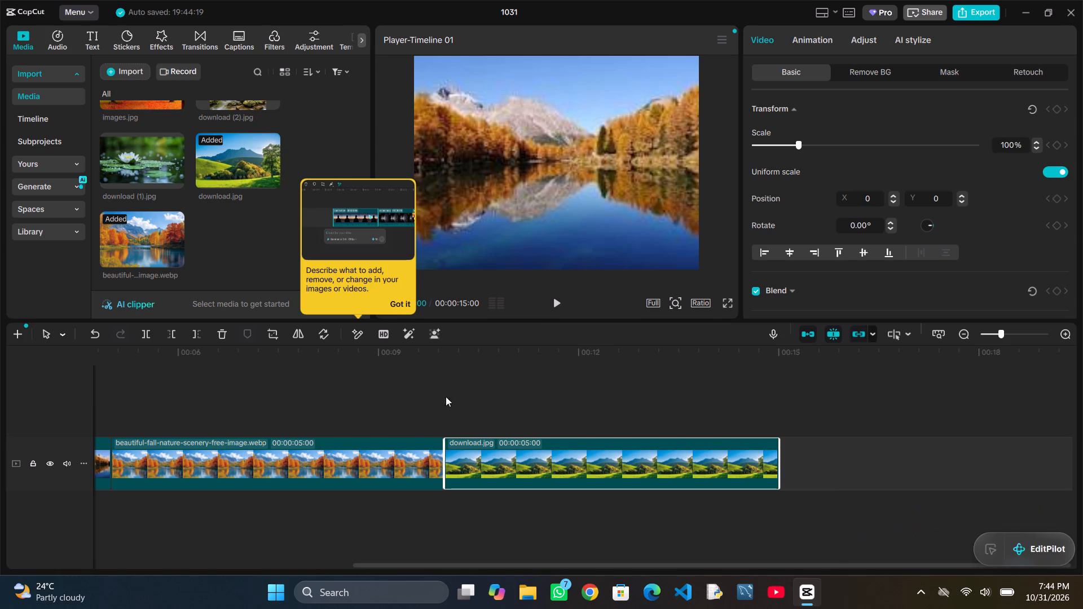
# Place download (1).jpg on the main timeline track directly after the download.jpg clip.
pyautogui.moveTo(131, 156); pyautogui.dragTo(647, 465)
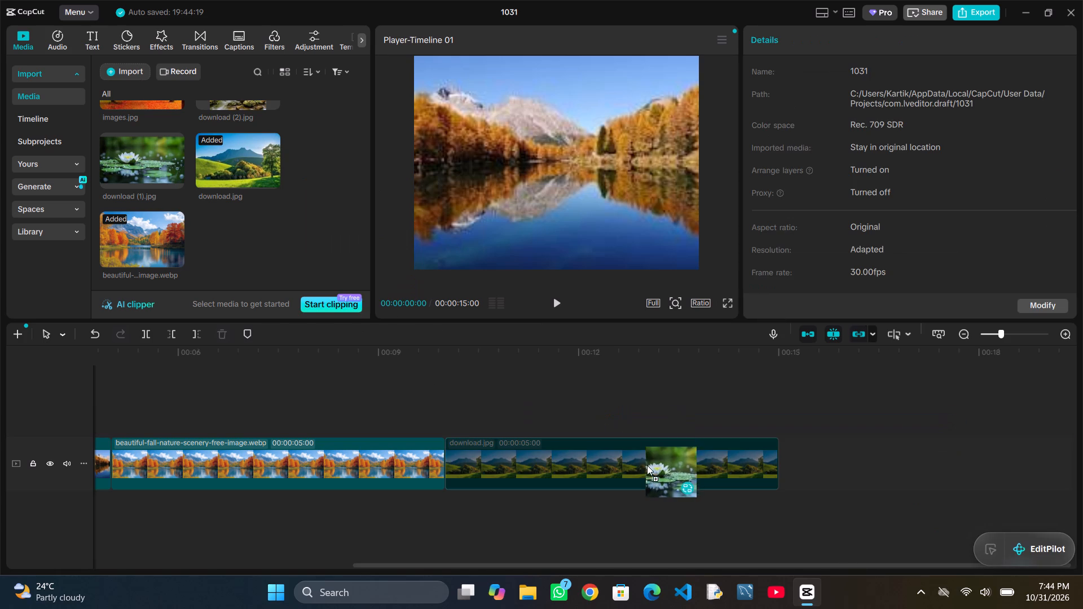
pyautogui.moveTo(647, 465); pyautogui.dragTo(754, 448)
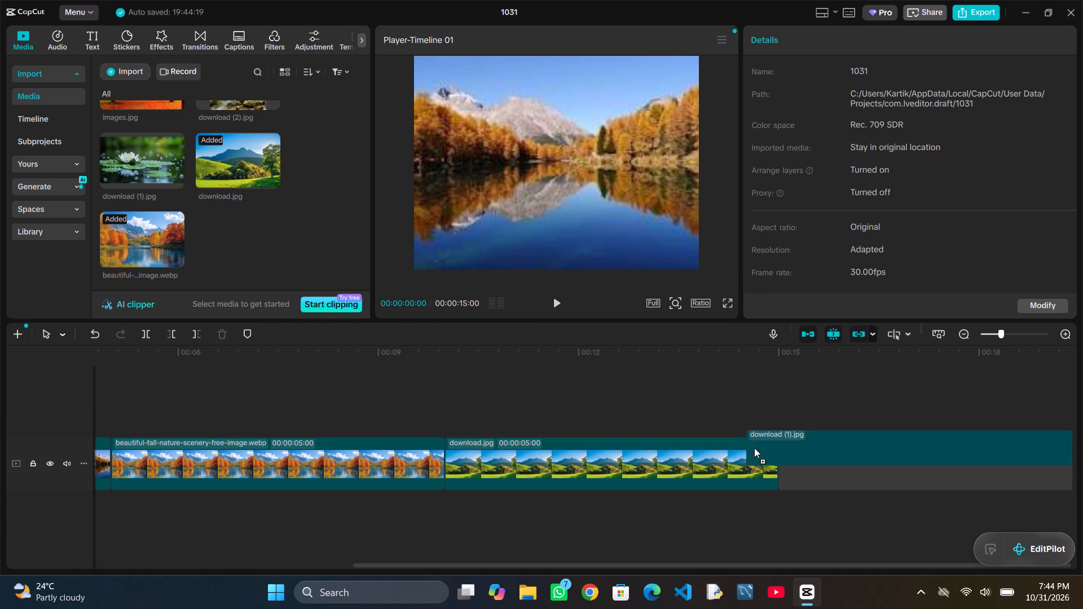
pyautogui.moveTo(754, 448); pyautogui.dragTo(782, 465)
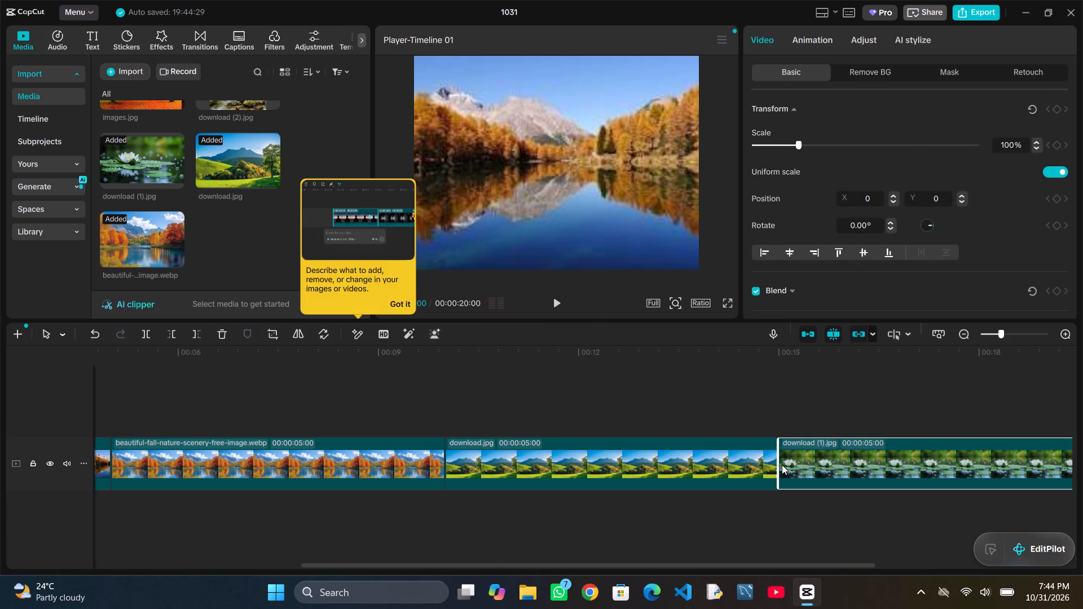
# Place download (2).jpg on the main timeline track directly after the download (1).jpg clip.
pyautogui.hscroll(-7, 782, 465)
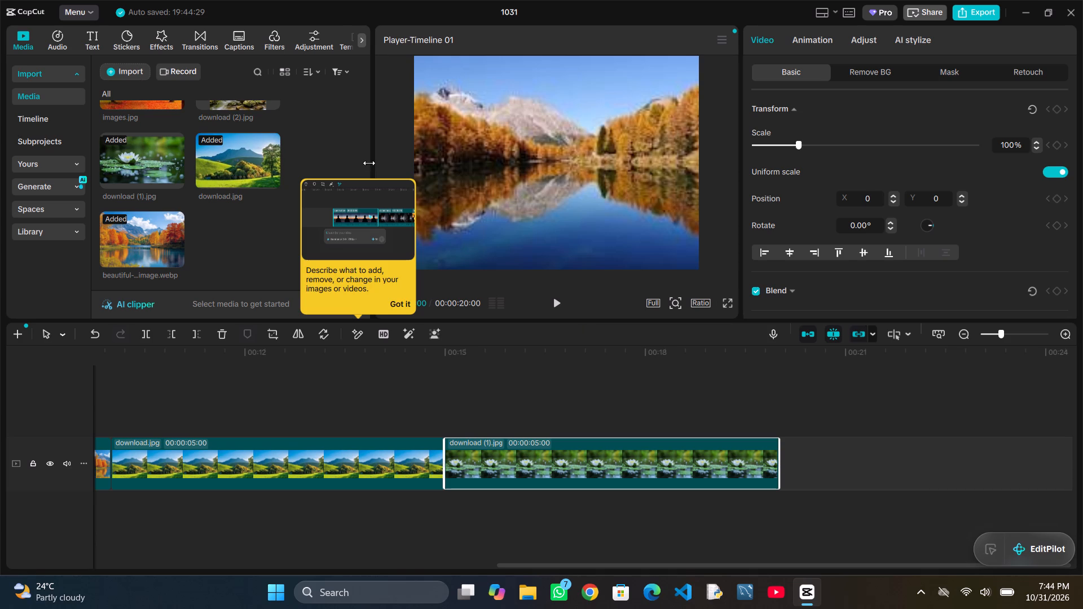
pyautogui.scroll(1, 243, 151)
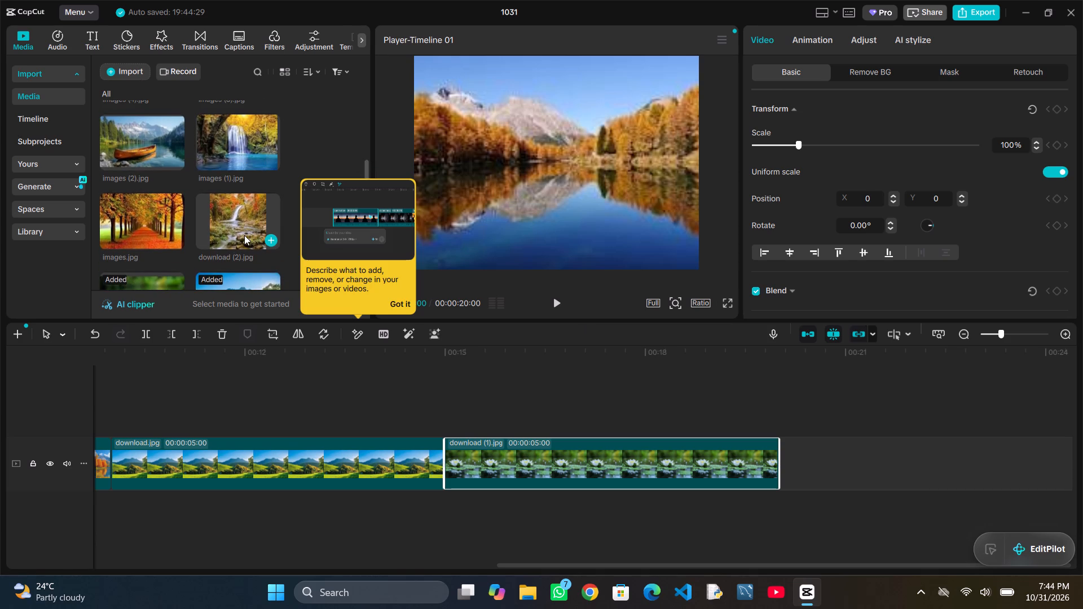
pyautogui.moveTo(244, 235); pyautogui.dragTo(789, 461)
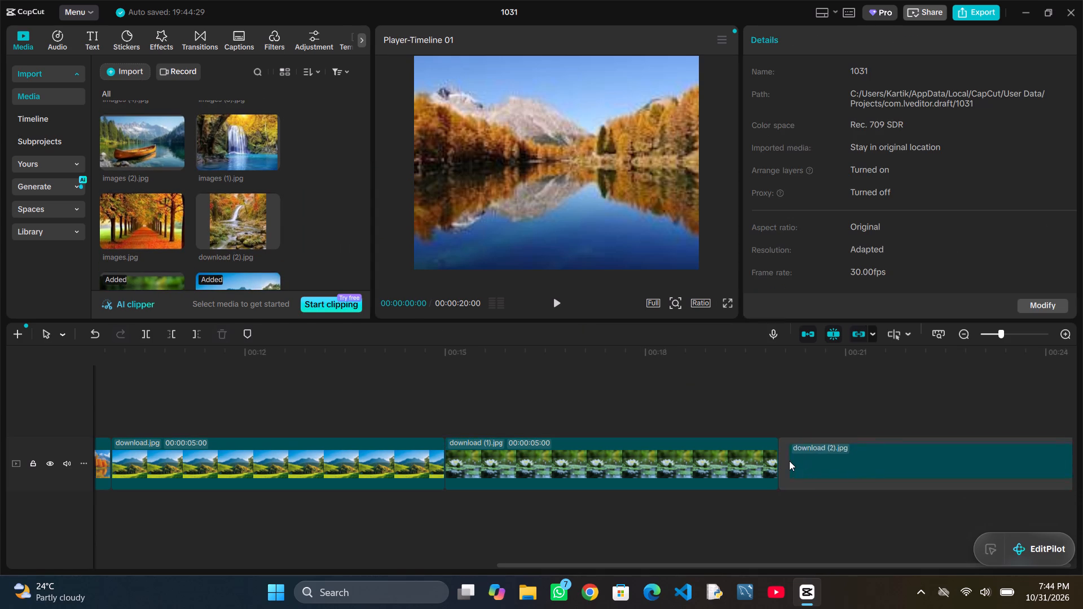
# Place images.jpg on the main timeline track directly after the download (2).jpg clip.
pyautogui.hscroll(-4, 789, 461)
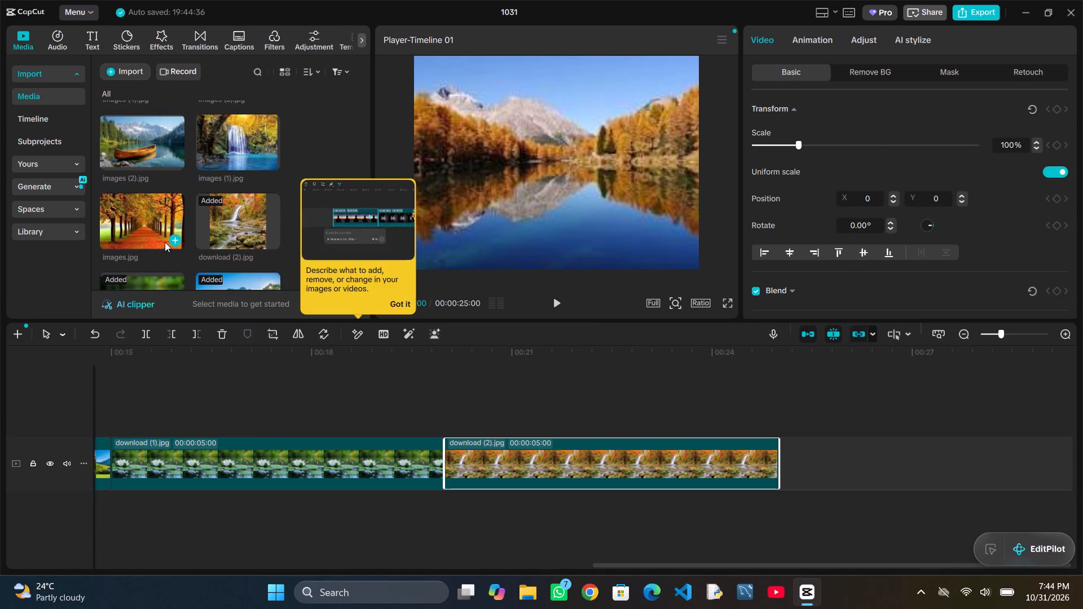
pyautogui.moveTo(147, 231); pyautogui.dragTo(777, 466)
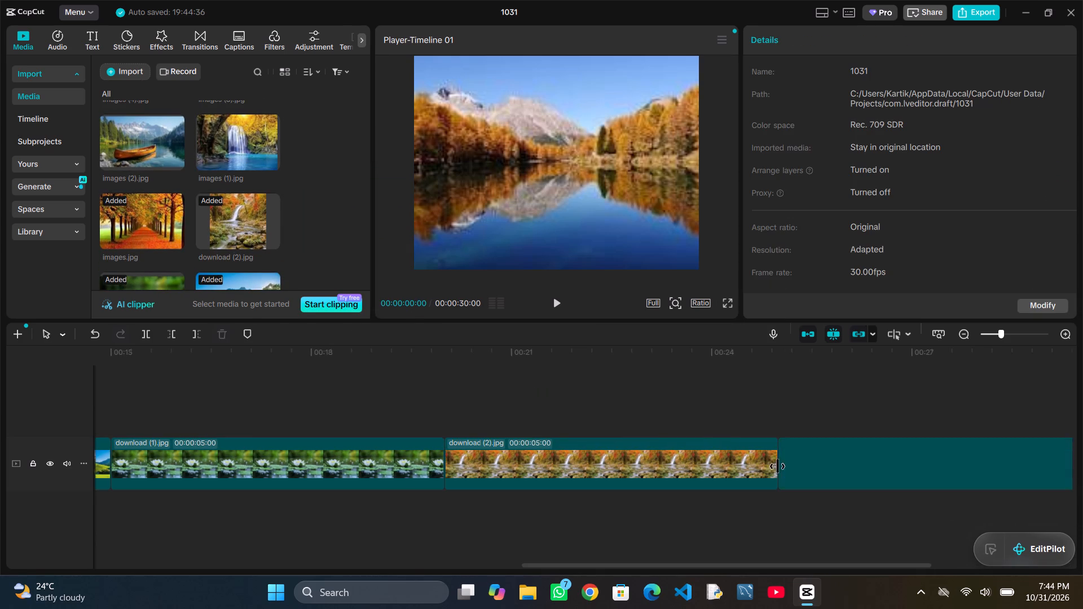
# Place images (1).jpg on the main timeline track directly after the images.jpg clip.
pyautogui.hscroll(-5, 777, 466)
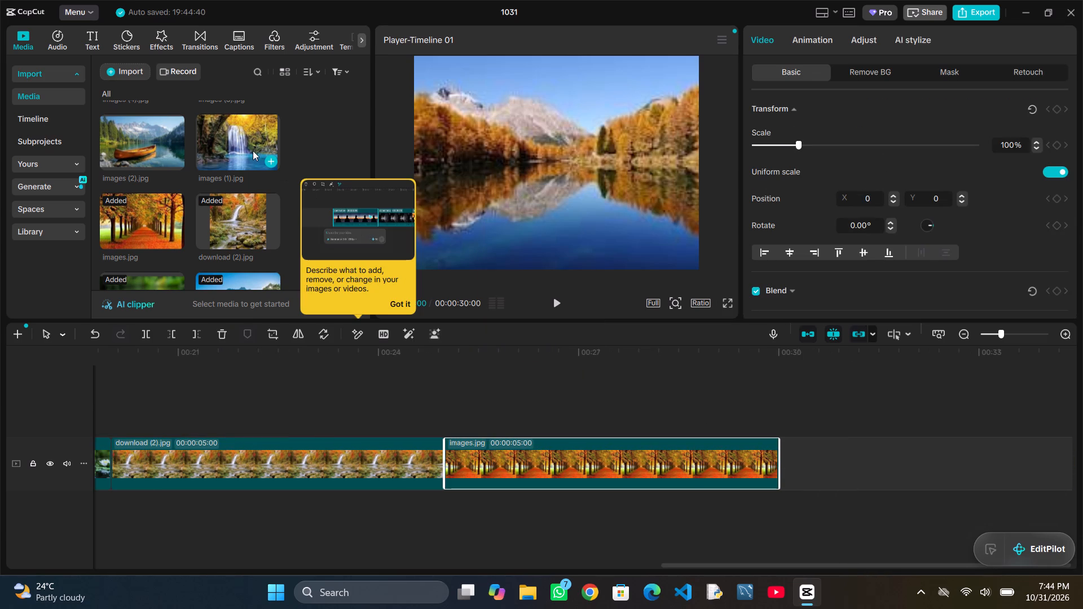
pyautogui.moveTo(249, 148); pyautogui.dragTo(780, 465)
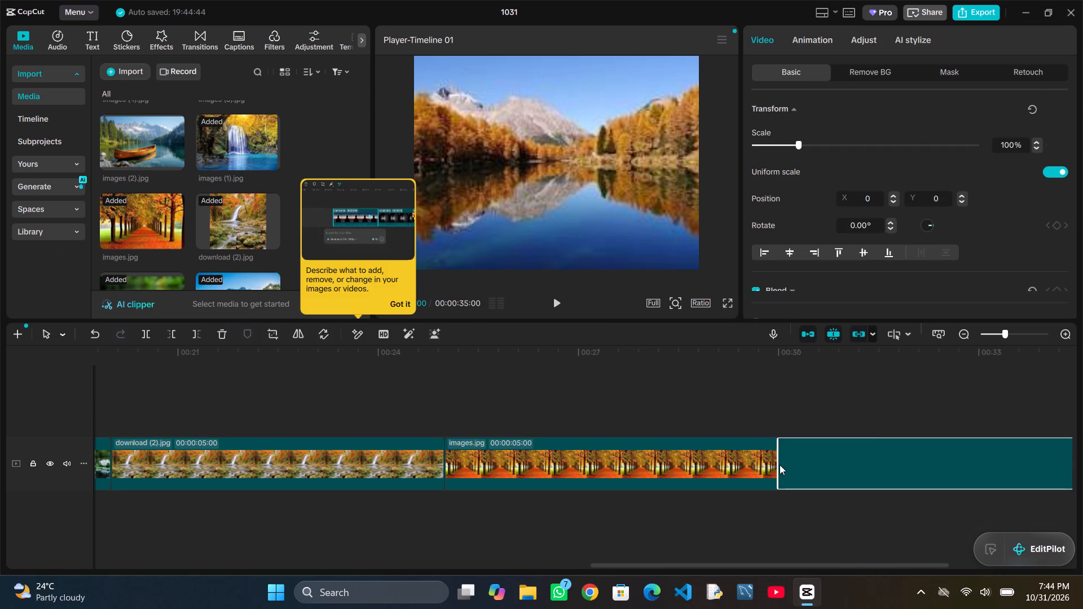
# Place images (2).jpg on the main timeline track directly after the images (1).jpg clip.
pyautogui.hscroll(-6, 501, 434)
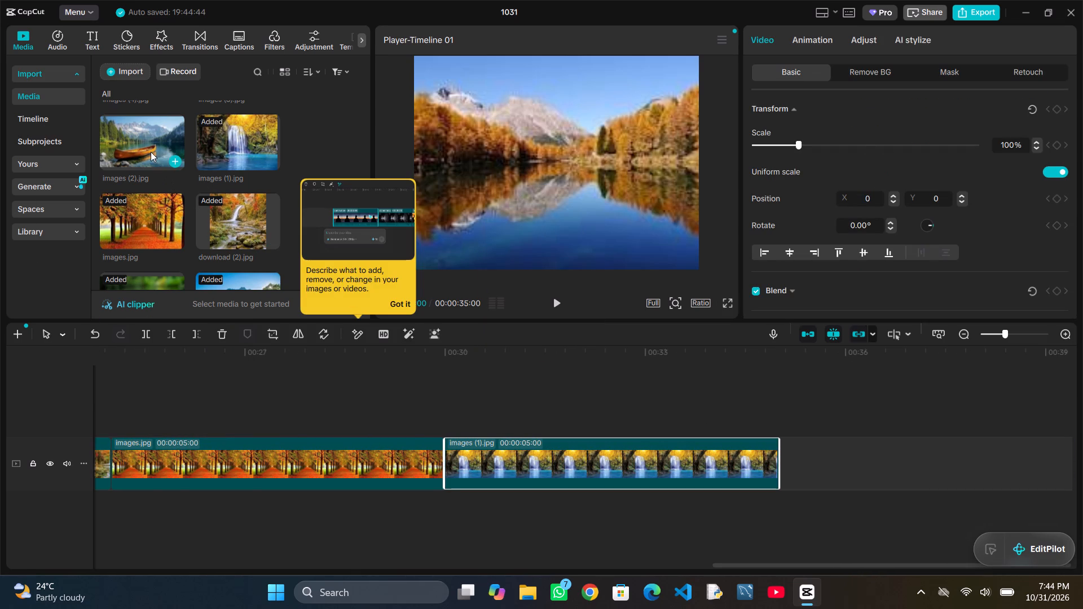
pyautogui.moveTo(151, 152); pyautogui.dragTo(787, 464)
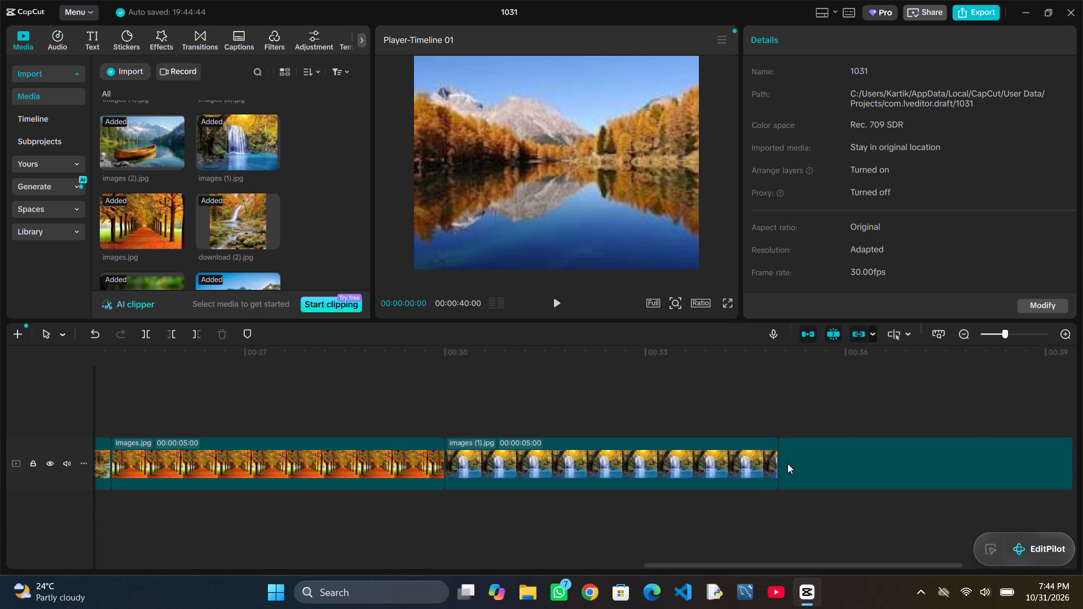
# Place images (3).jpg on the main timeline track directly after the images (2).jpg clip.
pyautogui.keyDown('ctrl'); pyautogui.scroll(-3, 673, 461); pyautogui.keyUp('ctrl')
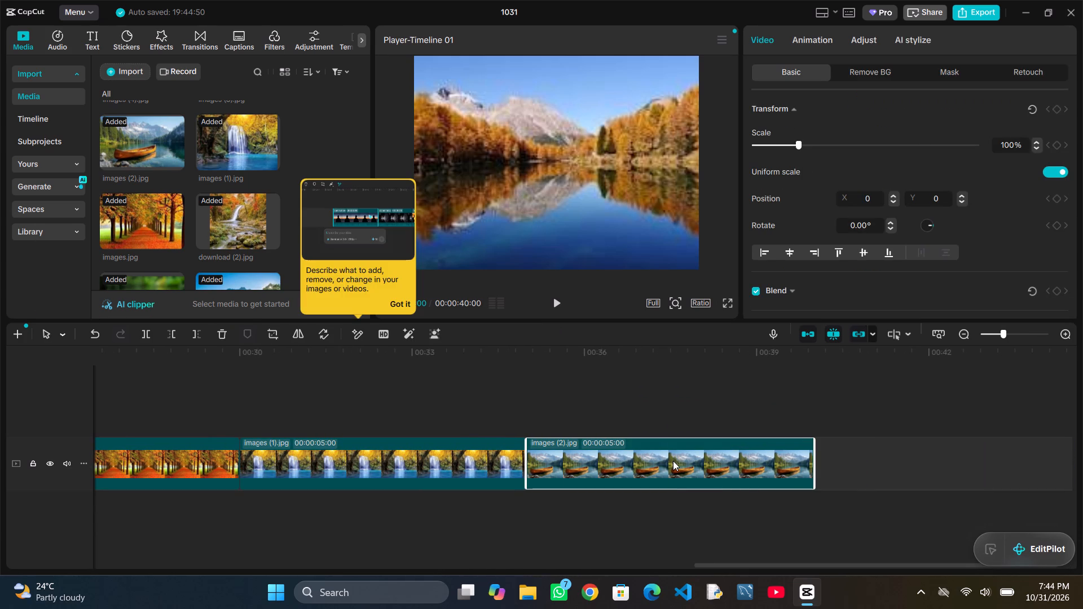
pyautogui.scroll(1, 185, 170)
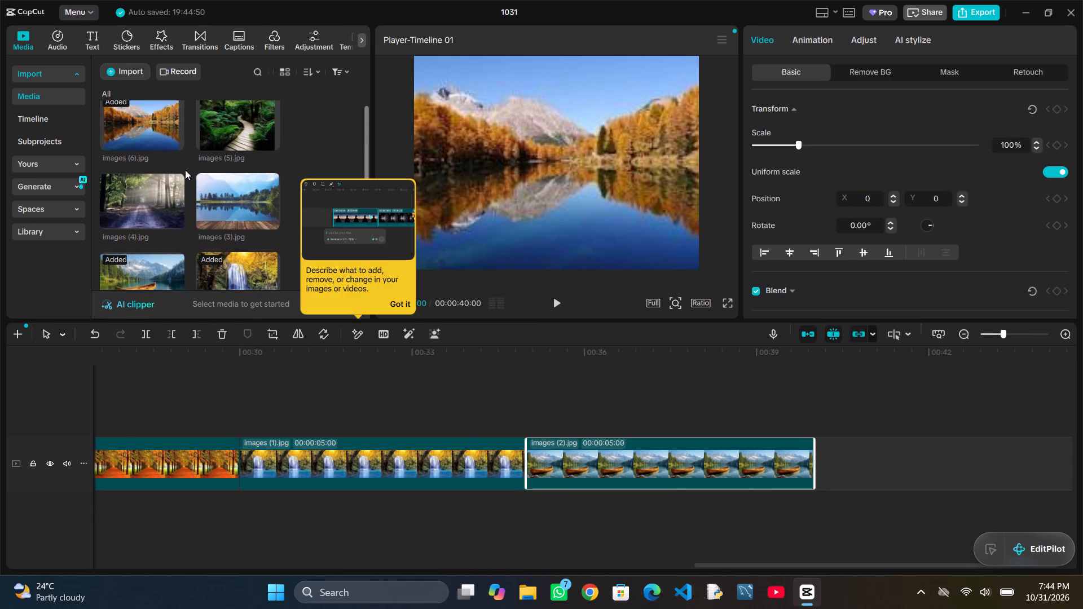
pyautogui.scroll(1, 185, 170)
pyautogui.moveTo(221, 216); pyautogui.dragTo(719, 382)
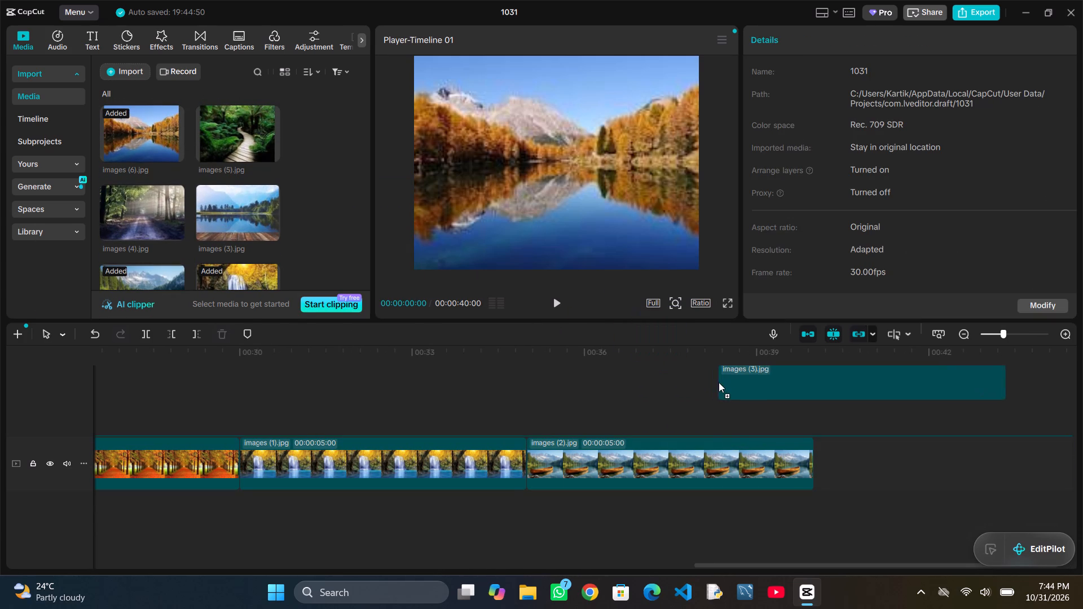
pyautogui.moveTo(719, 382); pyautogui.dragTo(829, 416)
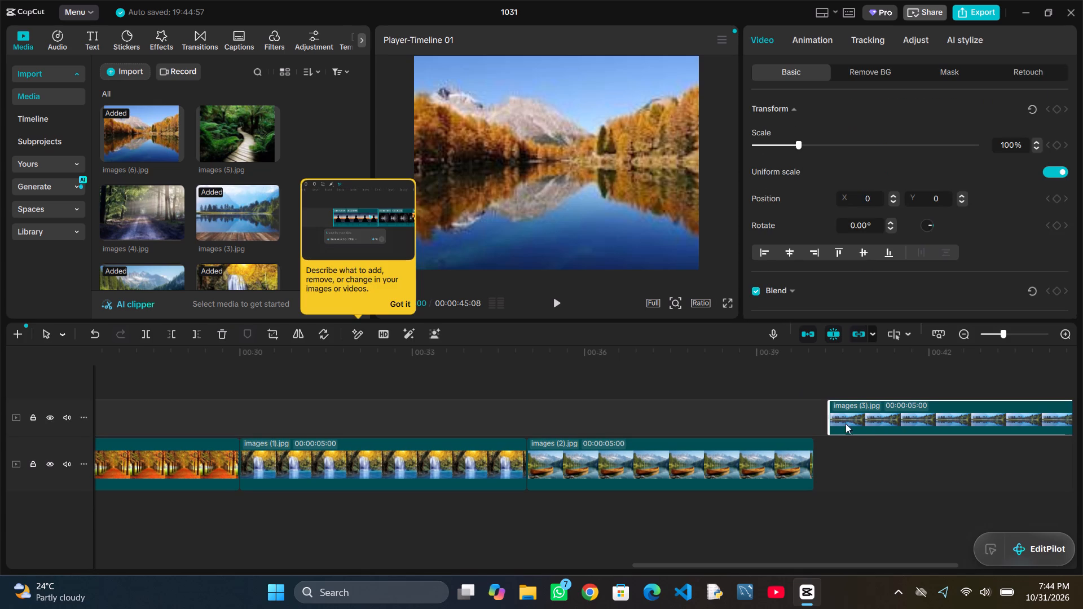
pyautogui.moveTo(851, 426); pyautogui.dragTo(839, 468)
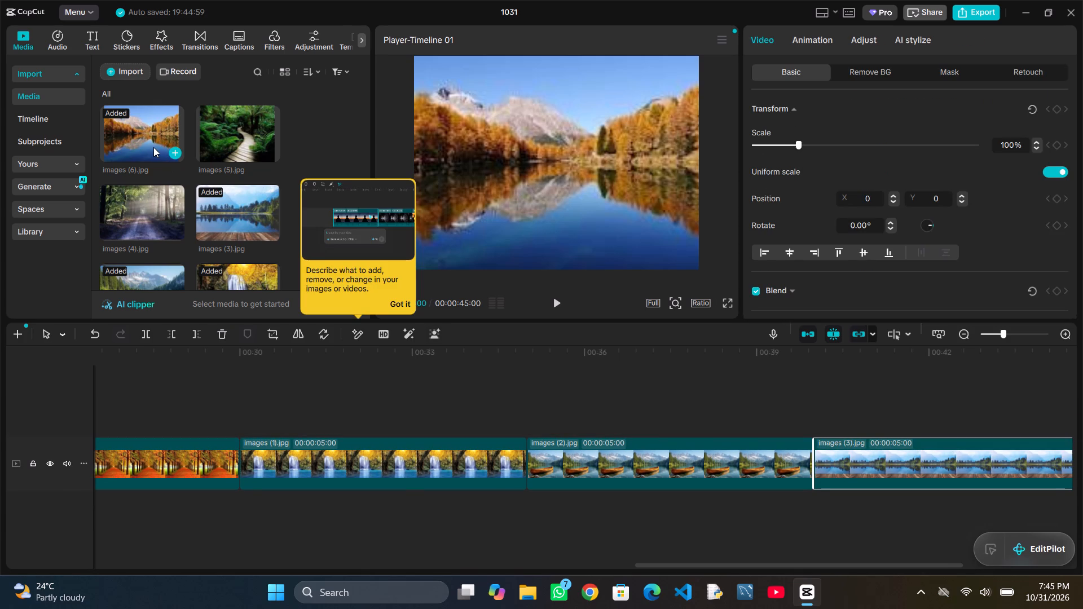
# Place images (4).jpg on the main timeline track directly after the images (3).jpg clip.
pyautogui.scroll(-1, 175, 166)
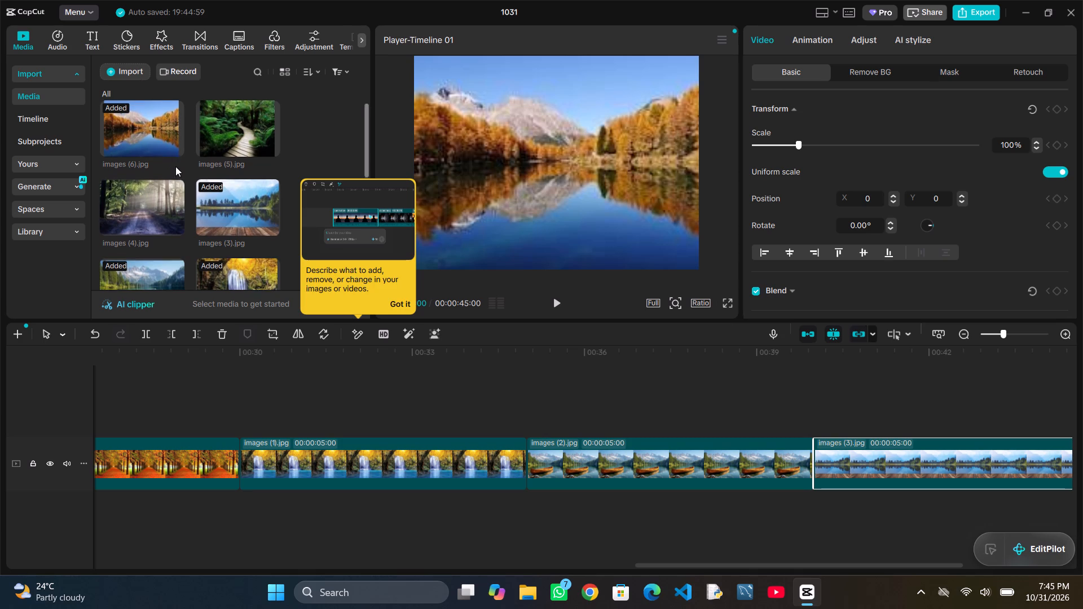
pyautogui.scroll(-2, 175, 166)
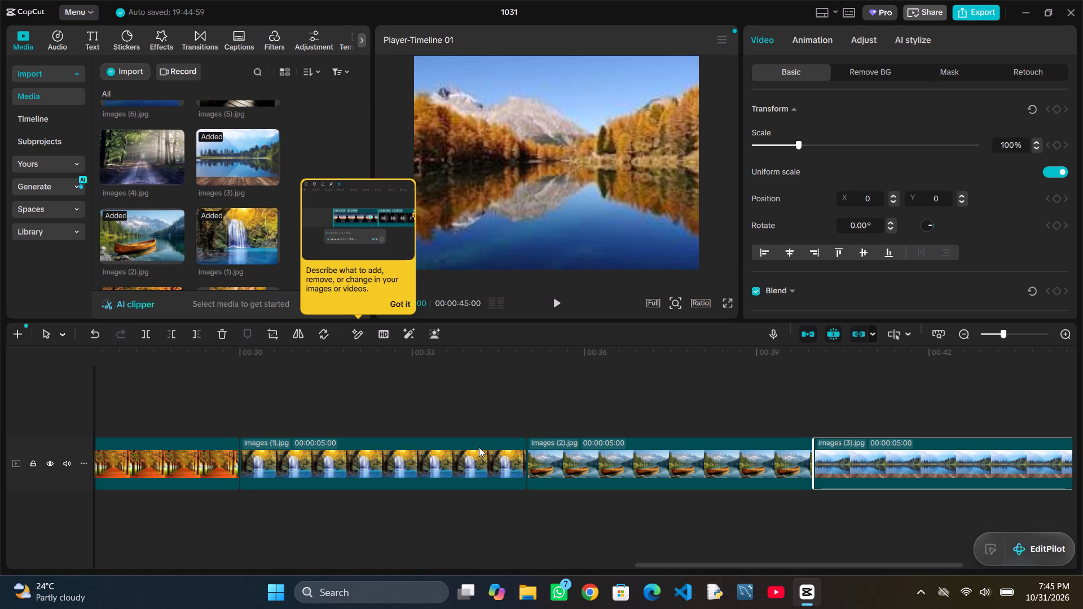
pyautogui.hscroll(-5, 366, 445)
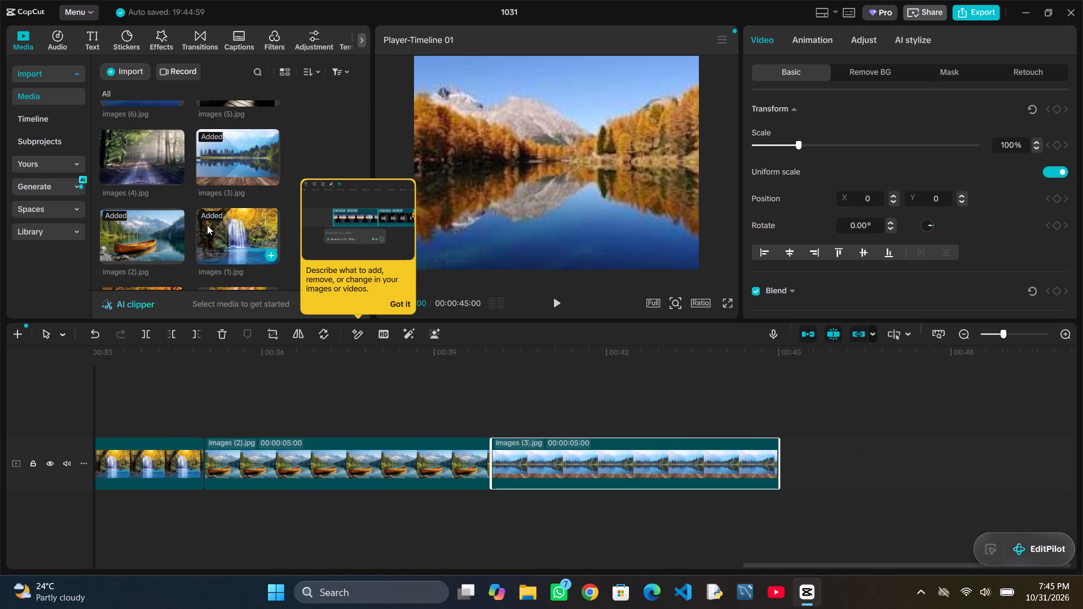
pyautogui.moveTo(138, 145); pyautogui.dragTo(791, 455)
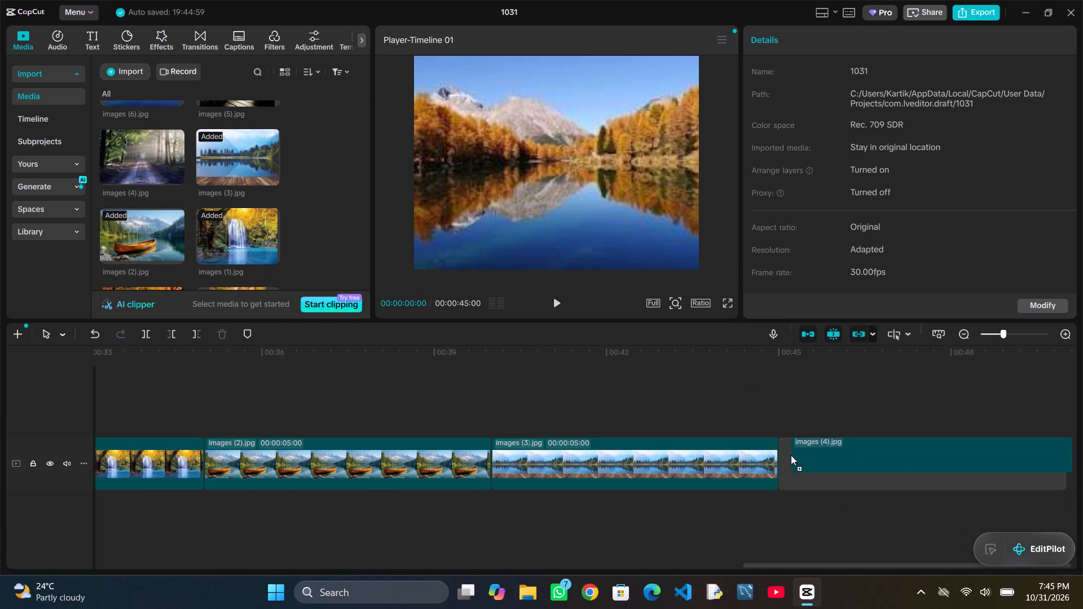
pyautogui.moveTo(791, 455); pyautogui.dragTo(782, 467)
# Place images (5).jpg on the main timeline track directly after the images (4).jpg clip.
pyautogui.scroll(1, 198, 199)
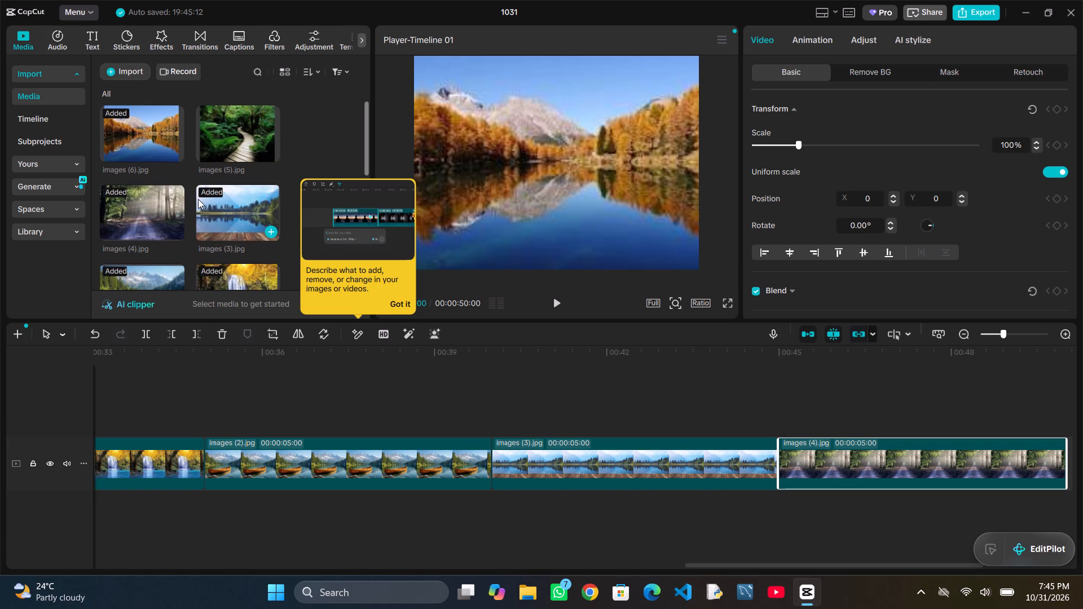
pyautogui.scroll(1, 198, 199)
pyautogui.moveTo(215, 129); pyautogui.dragTo(363, 198)
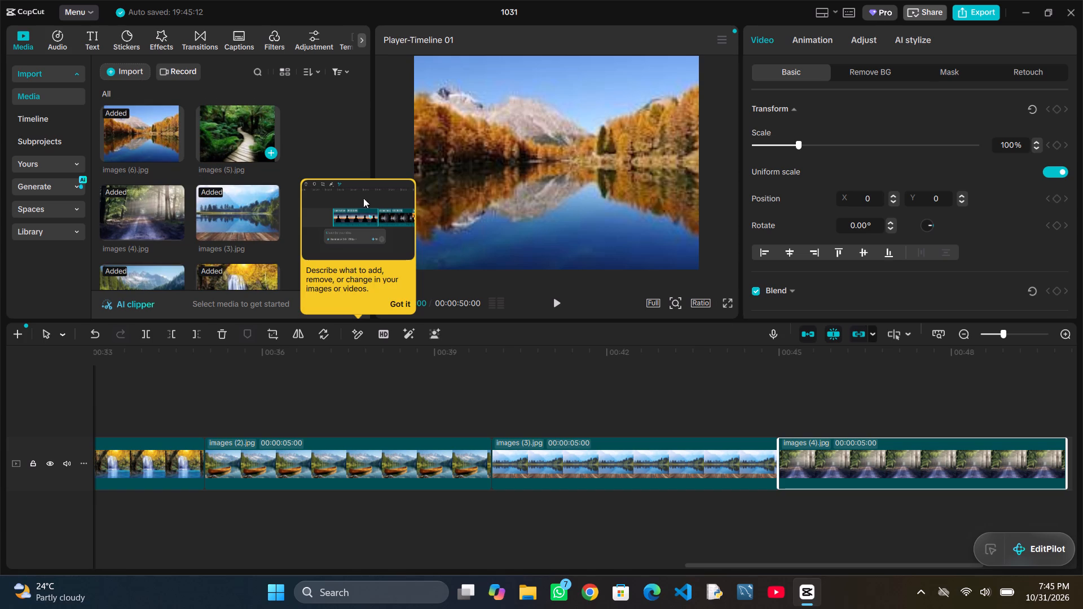
pyautogui.moveTo(363, 198); pyautogui.dragTo(556, 394)
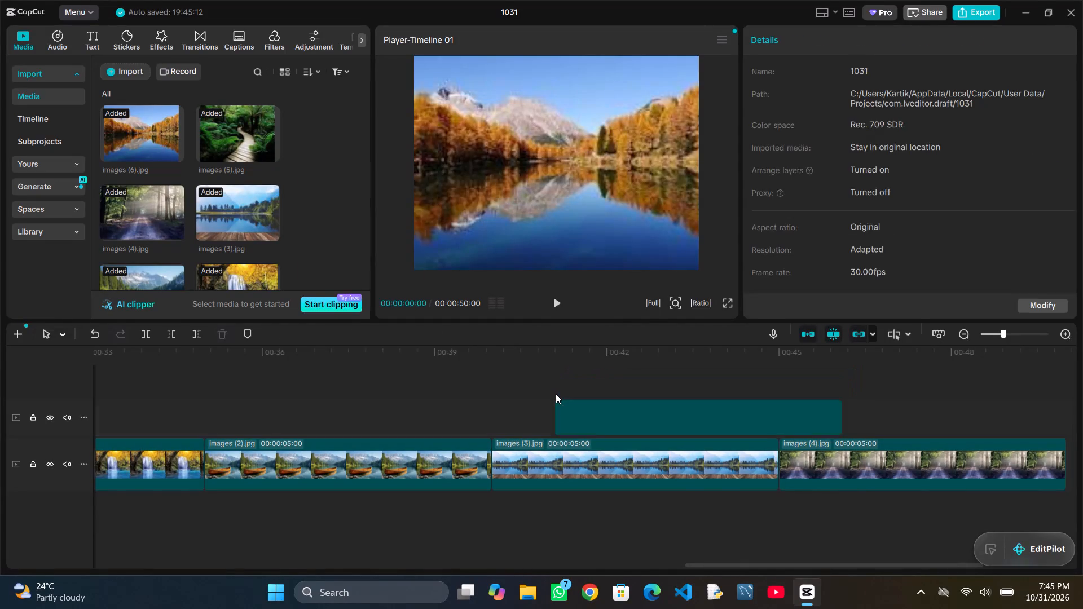
pyautogui.hscroll(-2, 556, 394)
pyautogui.scroll(1, 155, 123)
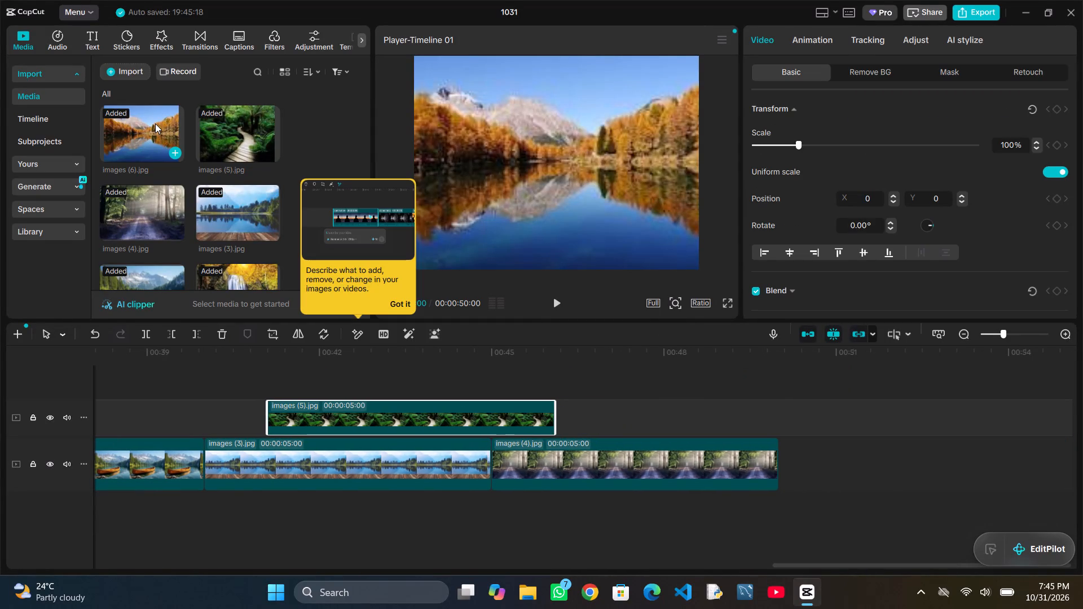
pyautogui.scroll(1, 155, 123)
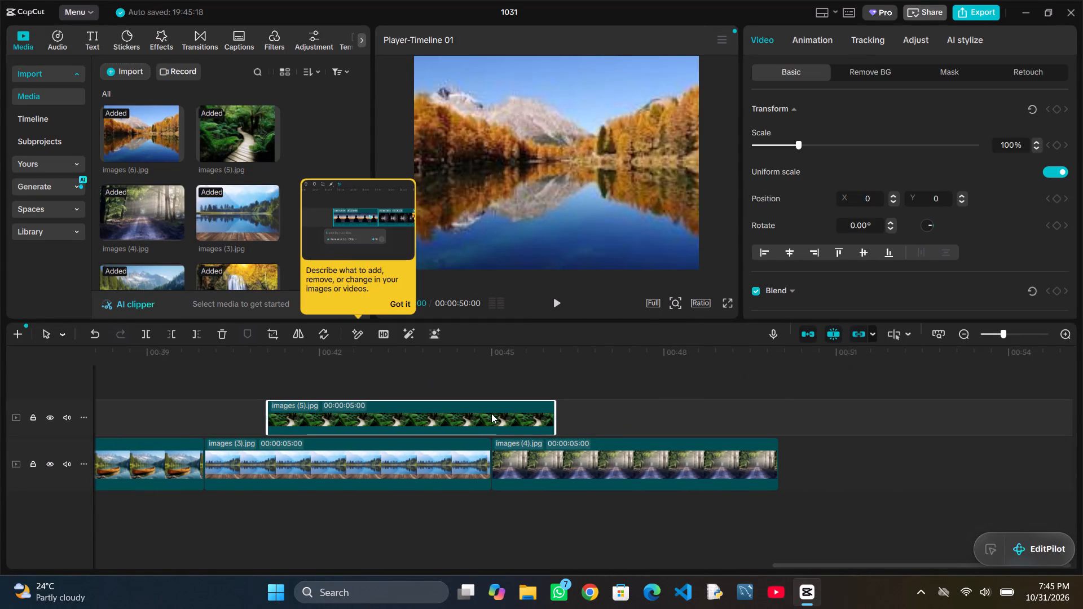
pyautogui.click(491, 413)
pyautogui.moveTo(503, 417); pyautogui.dragTo(961, 471)
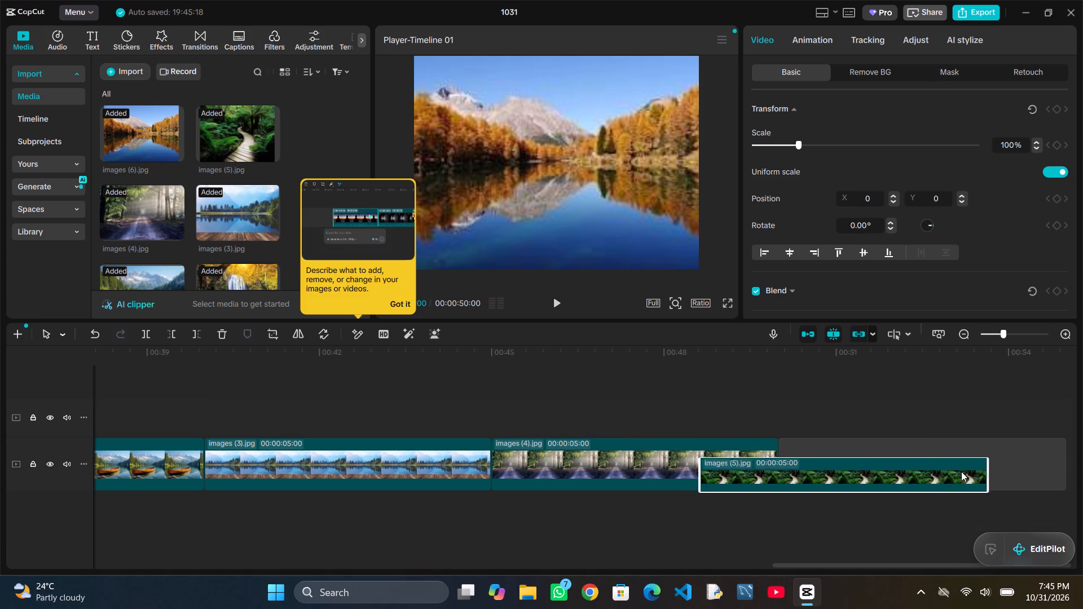
pyautogui.moveTo(961, 471); pyautogui.dragTo(962, 471)
# Review the order of all the picture clips along the whole main timeline track.
pyautogui.keyDown('ctrl'); pyautogui.scroll(-4, 662, 445); pyautogui.keyUp('ctrl')
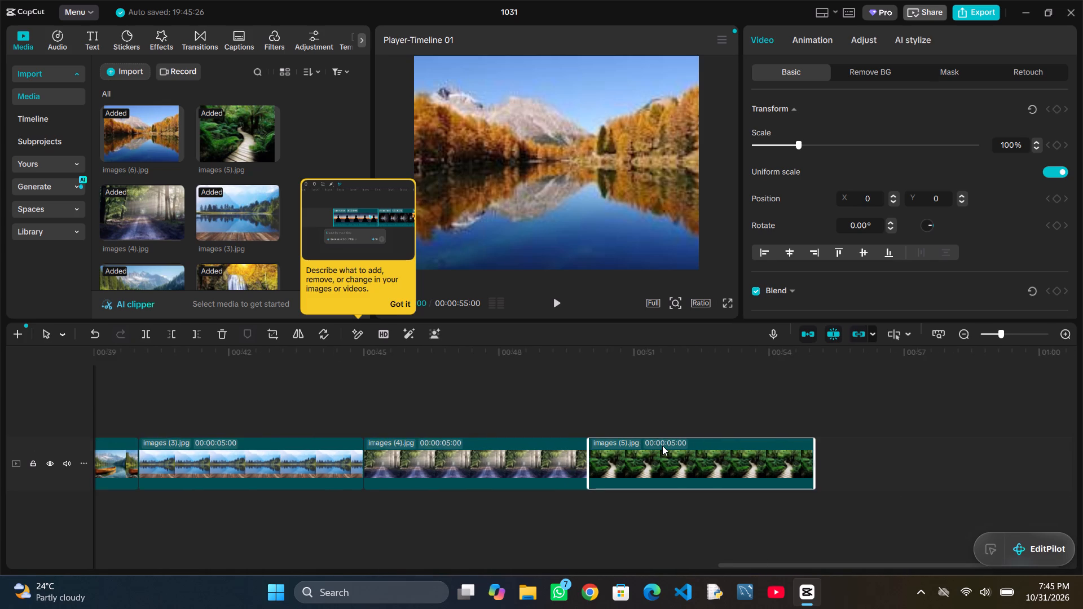
pyautogui.hscroll(5, 662, 445)
pyautogui.keyDown('ctrl'); pyautogui.scroll(-3, 662, 445); pyautogui.keyUp('ctrl')
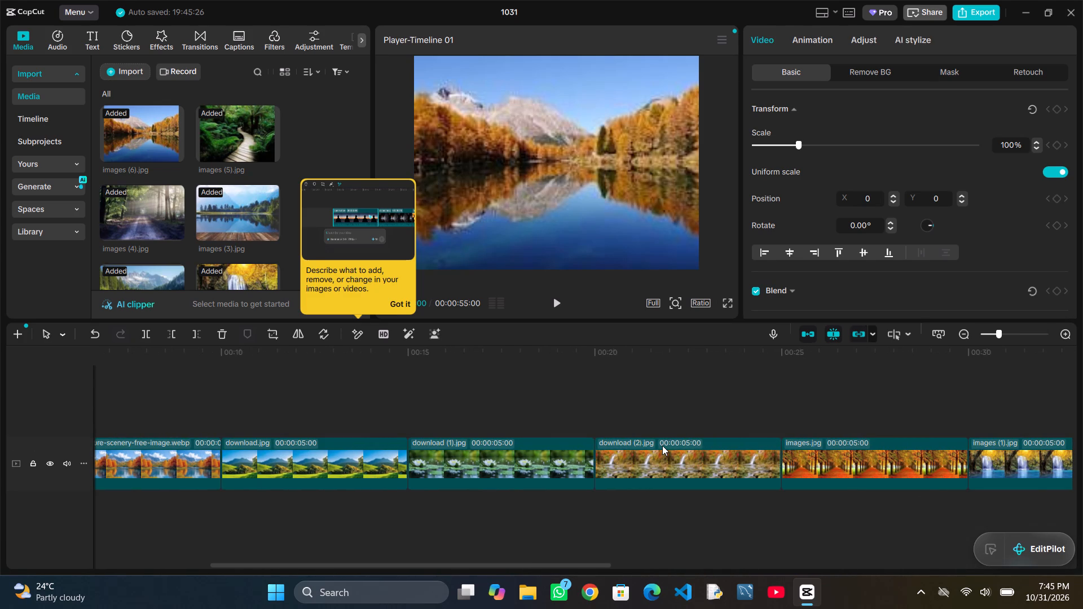
pyautogui.hscroll(7, 662, 445)
pyautogui.keyDown('ctrl'); pyautogui.scroll(-4, 662, 445); pyautogui.keyUp('ctrl')
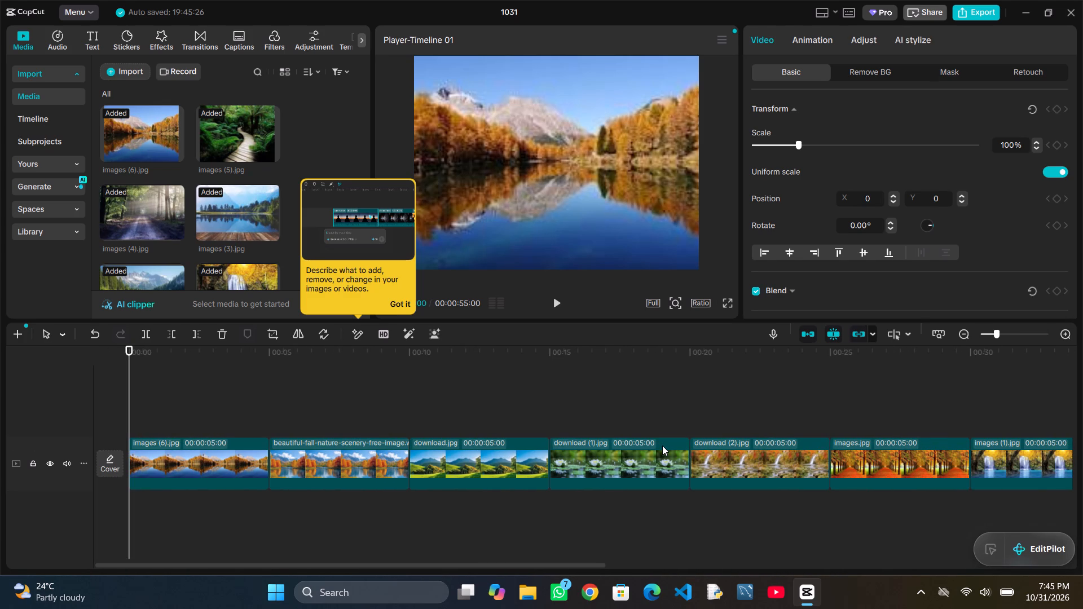
pyautogui.keyDown('ctrl'); pyautogui.scroll(-10, 662, 445); pyautogui.keyUp('ctrl')
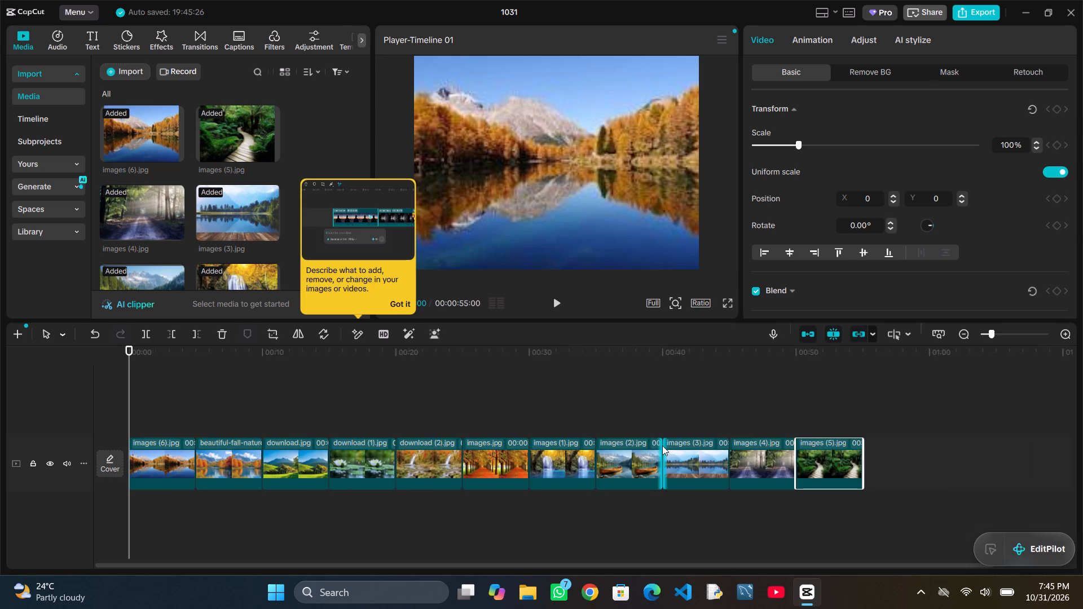
pyautogui.keyDown('ctrl'); pyautogui.scroll(-1, 662, 445); pyautogui.keyUp('ctrl')
pyautogui.keyDown('ctrl'); pyautogui.scroll(5, 662, 445); pyautogui.keyUp('ctrl')
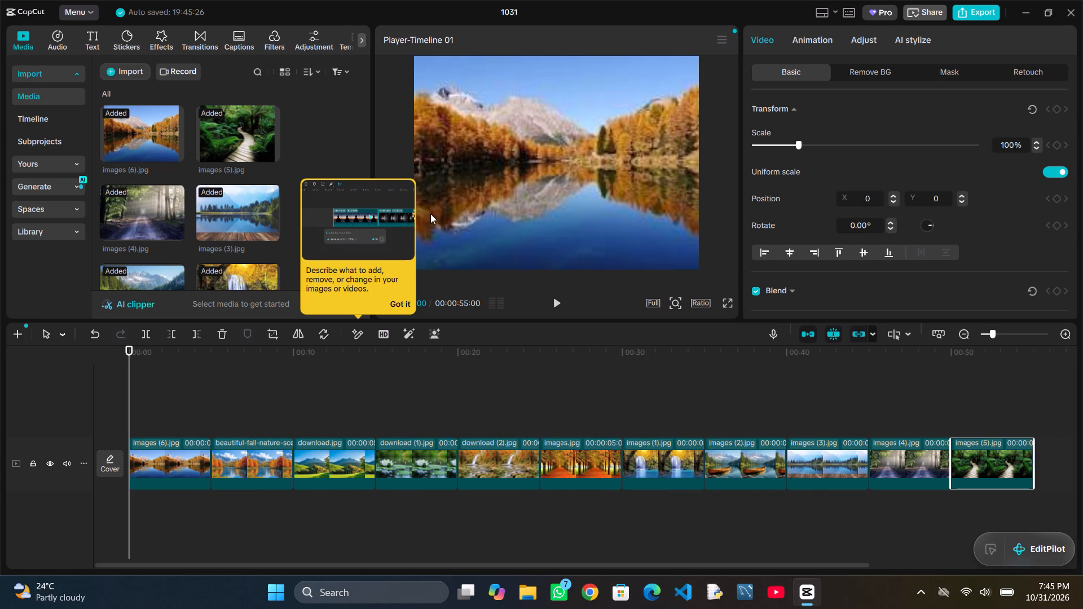
# Dismiss the yellow tip about describing changes to images or videos.
pyautogui.click(407, 305)
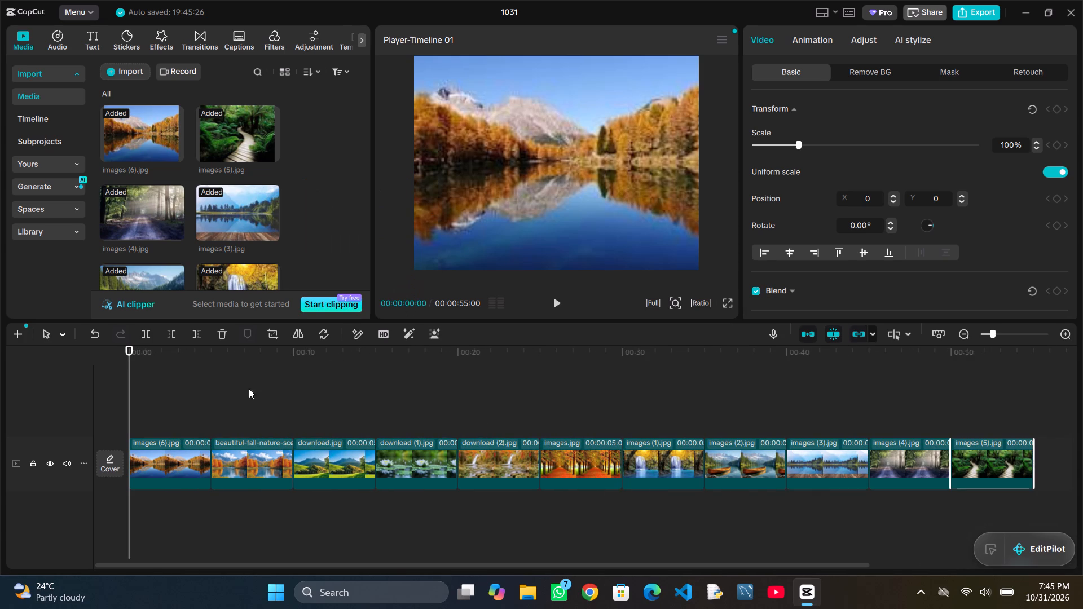
# Shorten the images (6).jpg clip at the start of the timeline to about 3.4 seconds by trimming its end.
pyautogui.click(192, 451)
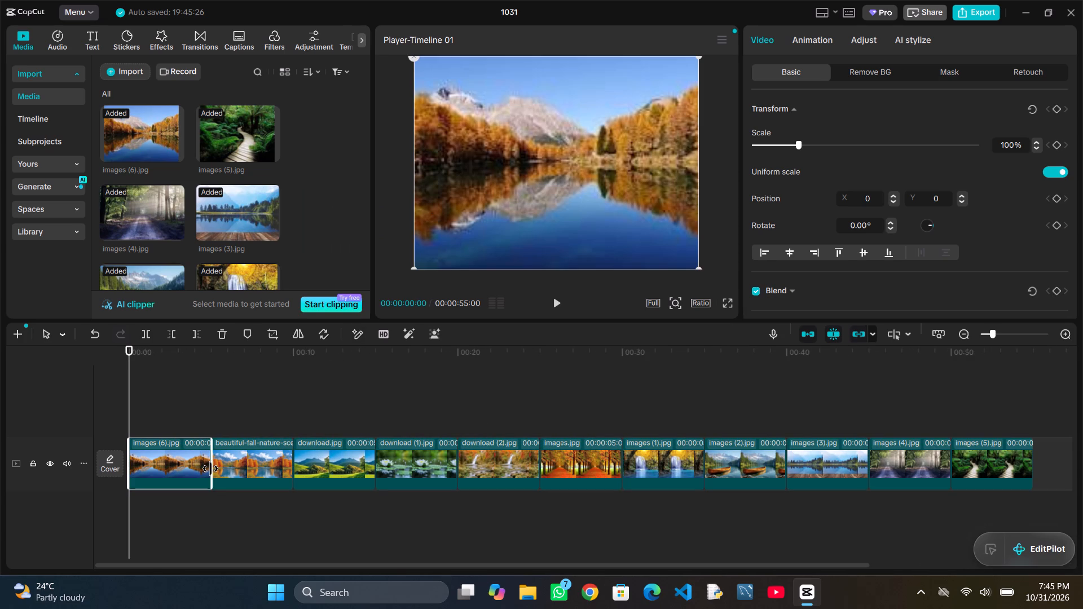
pyautogui.moveTo(210, 469); pyautogui.dragTo(183, 479)
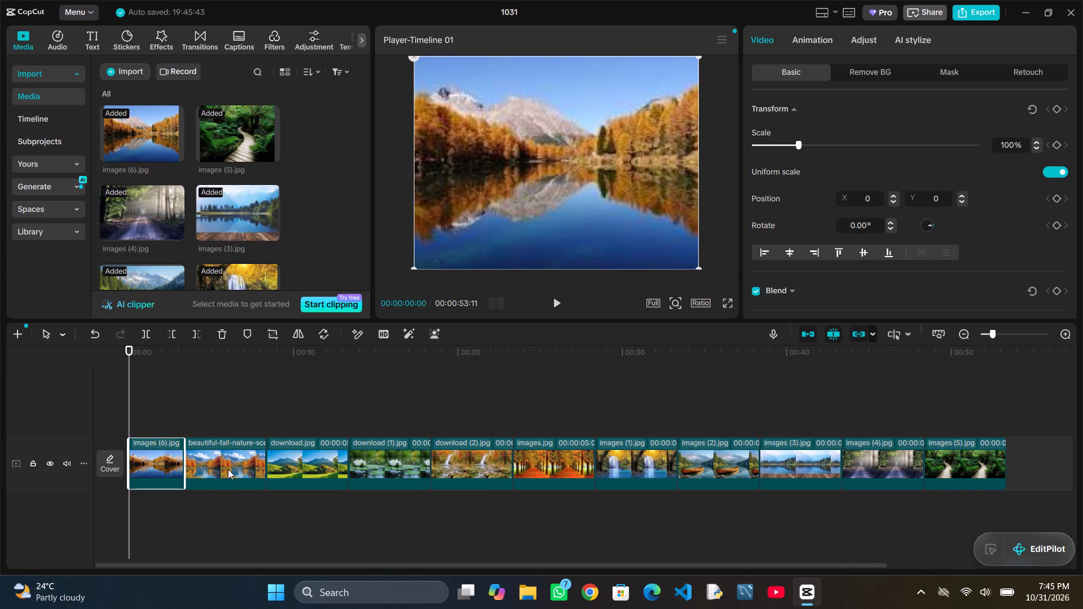
# Shorten the beautiful-fall-nature-scenery-free-image.webp clip to about 4 seconds by trimming its end.
pyautogui.click(228, 469)
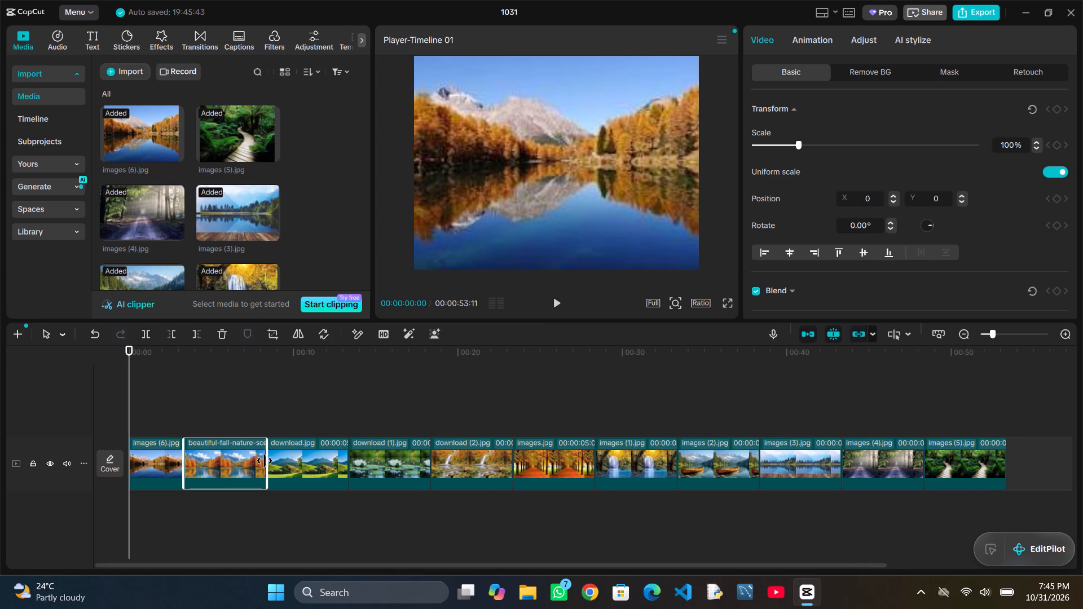
pyautogui.moveTo(267, 461); pyautogui.dragTo(248, 468)
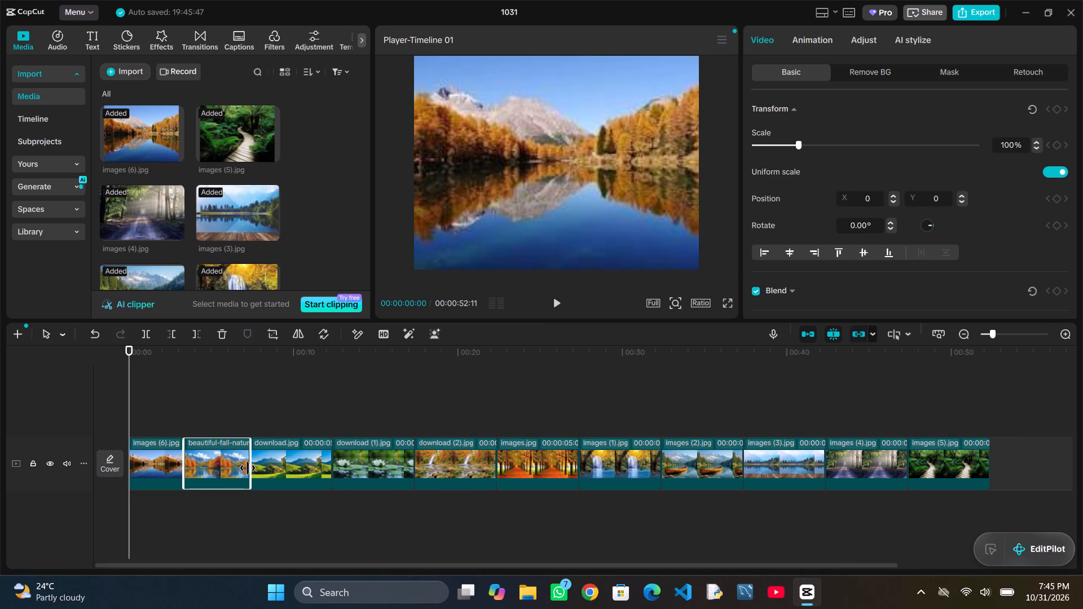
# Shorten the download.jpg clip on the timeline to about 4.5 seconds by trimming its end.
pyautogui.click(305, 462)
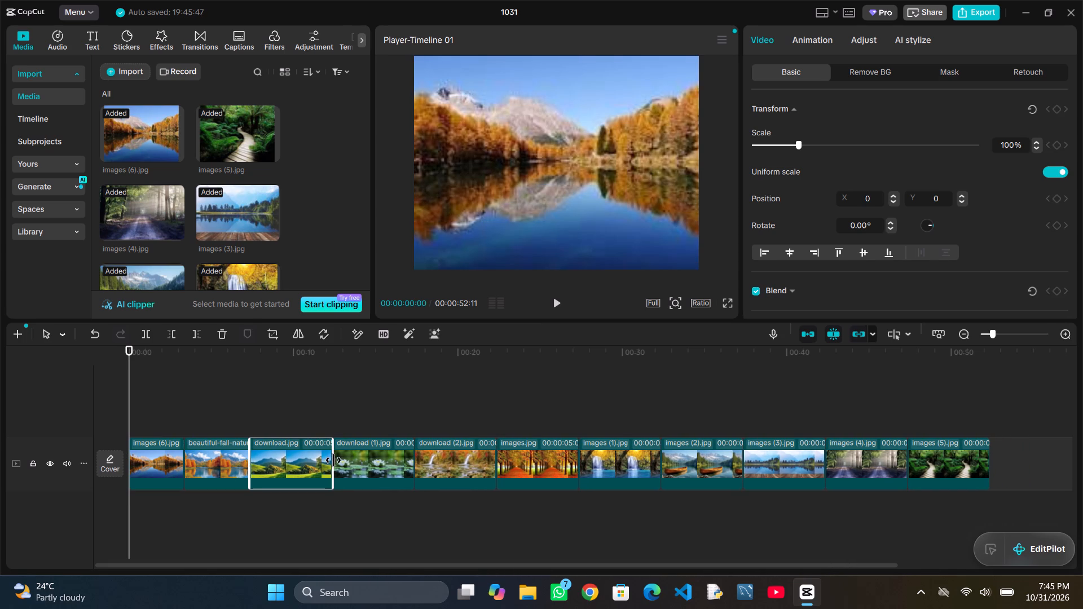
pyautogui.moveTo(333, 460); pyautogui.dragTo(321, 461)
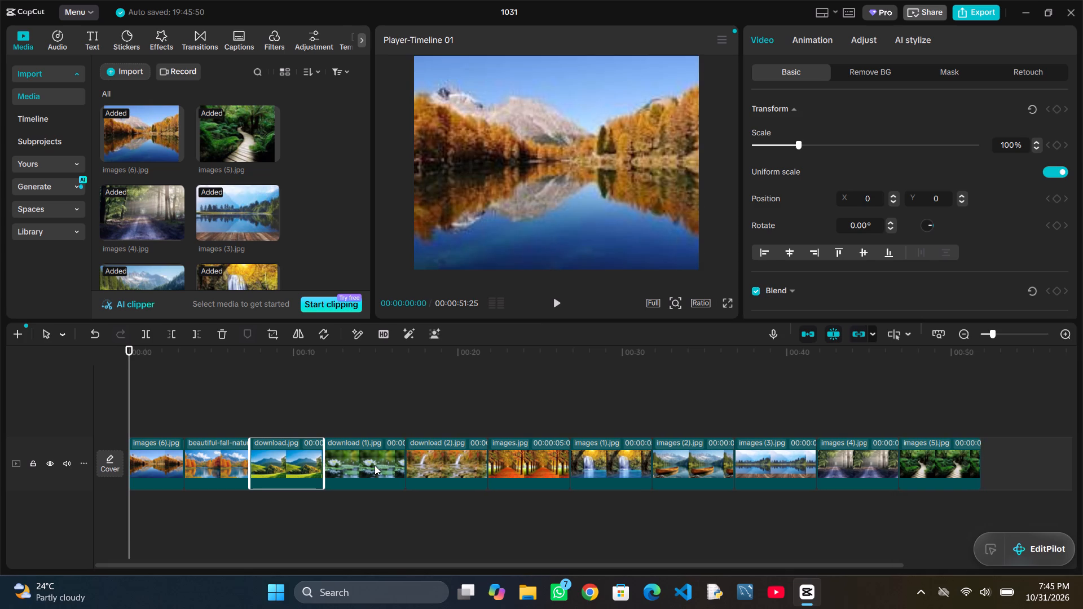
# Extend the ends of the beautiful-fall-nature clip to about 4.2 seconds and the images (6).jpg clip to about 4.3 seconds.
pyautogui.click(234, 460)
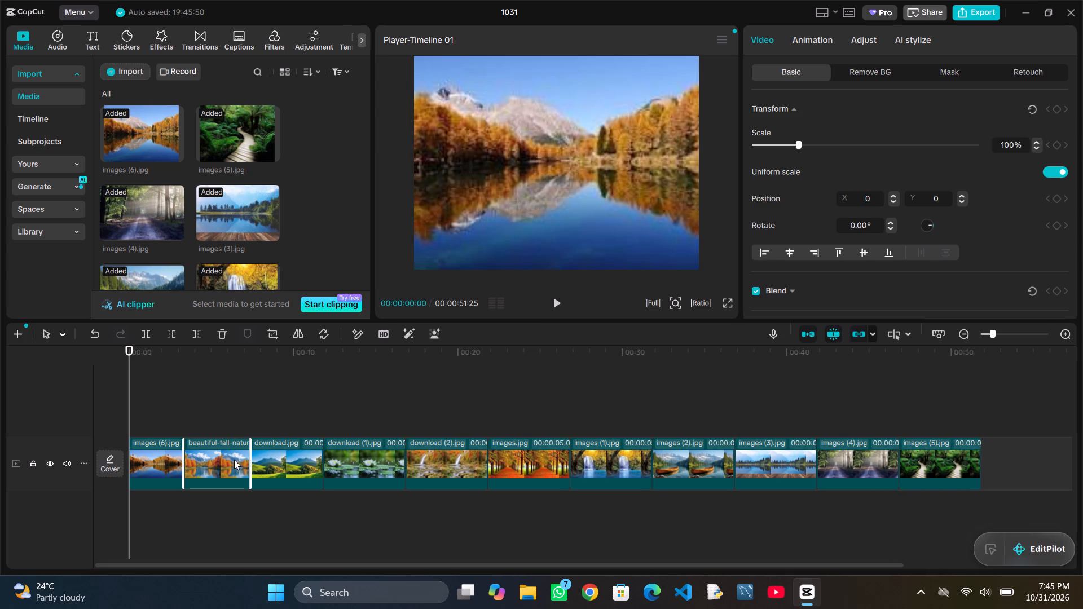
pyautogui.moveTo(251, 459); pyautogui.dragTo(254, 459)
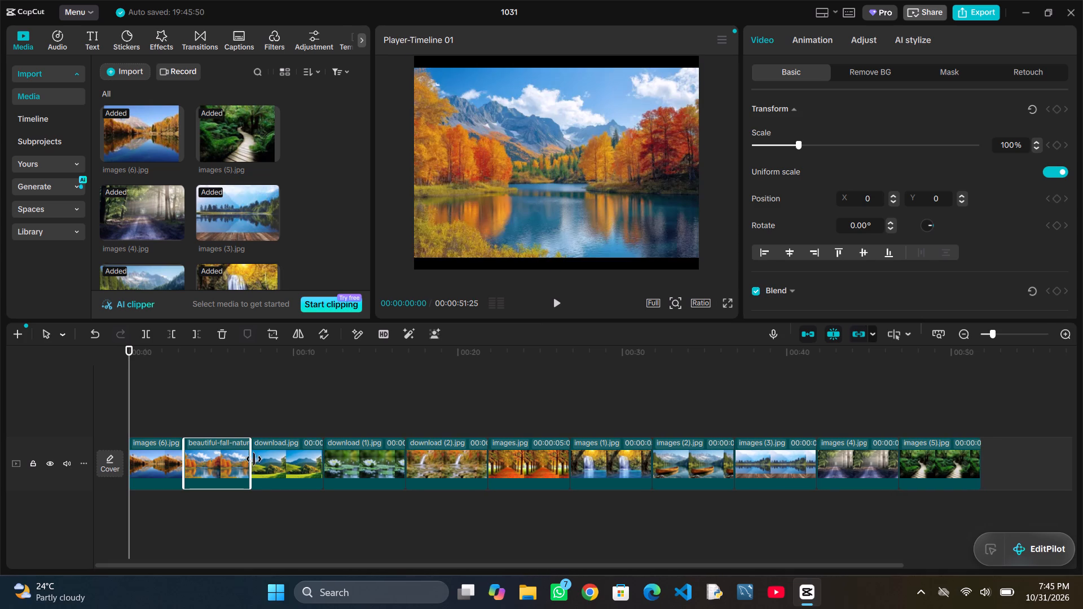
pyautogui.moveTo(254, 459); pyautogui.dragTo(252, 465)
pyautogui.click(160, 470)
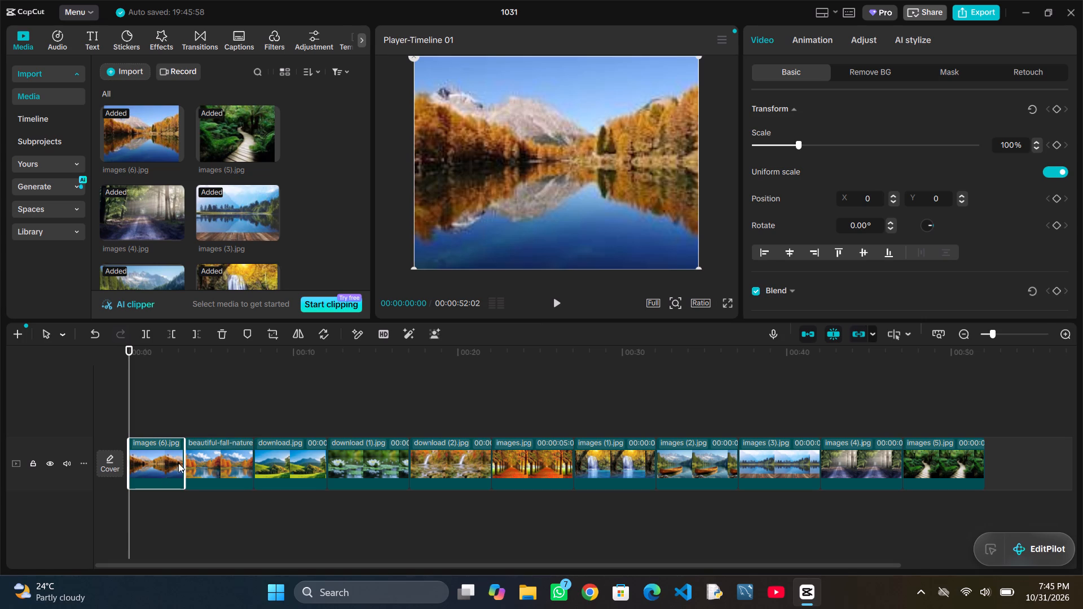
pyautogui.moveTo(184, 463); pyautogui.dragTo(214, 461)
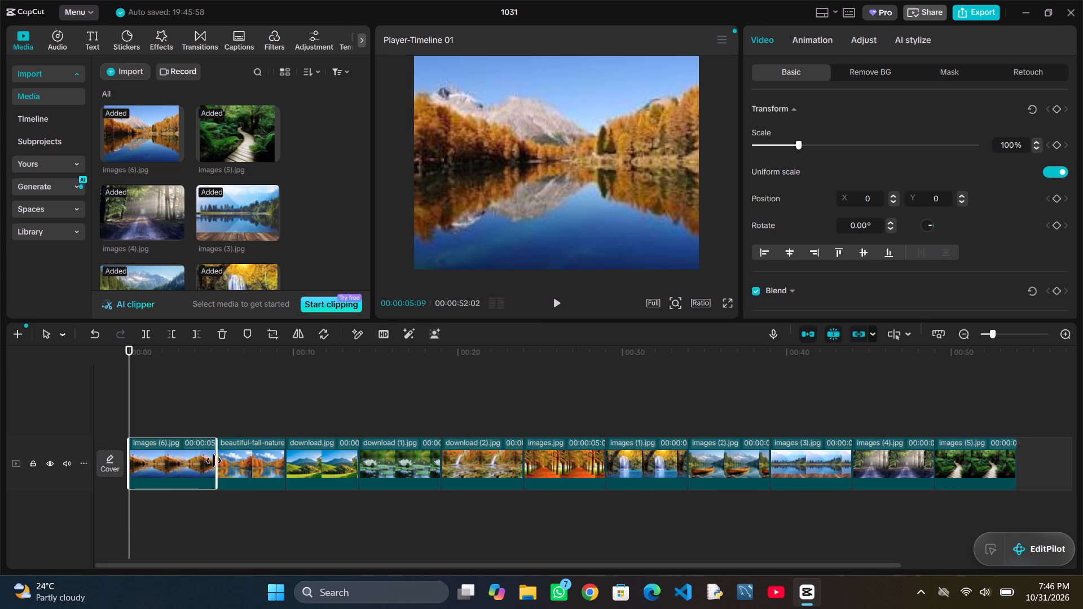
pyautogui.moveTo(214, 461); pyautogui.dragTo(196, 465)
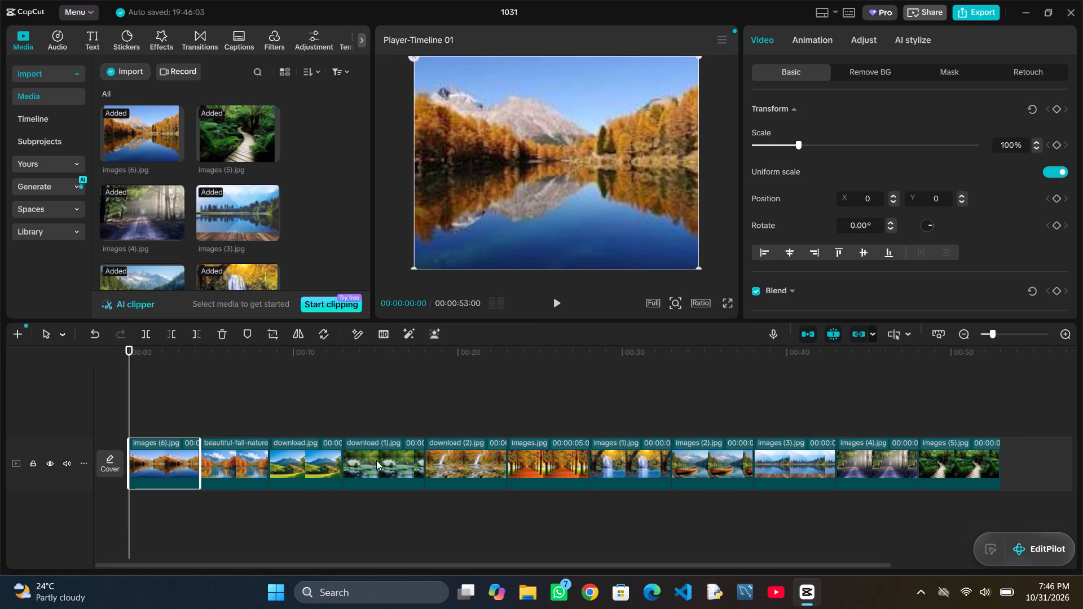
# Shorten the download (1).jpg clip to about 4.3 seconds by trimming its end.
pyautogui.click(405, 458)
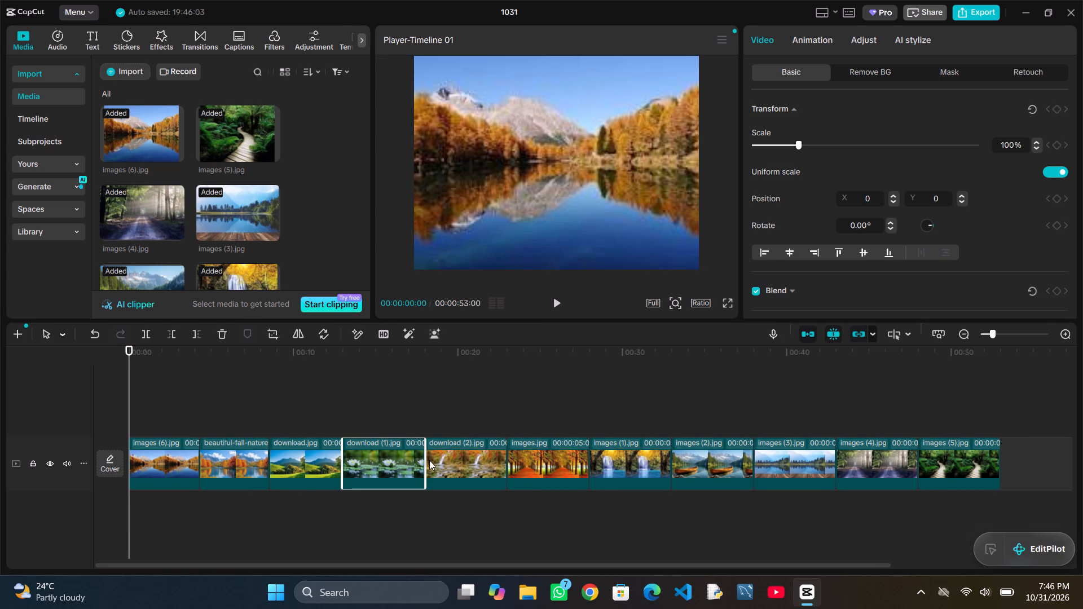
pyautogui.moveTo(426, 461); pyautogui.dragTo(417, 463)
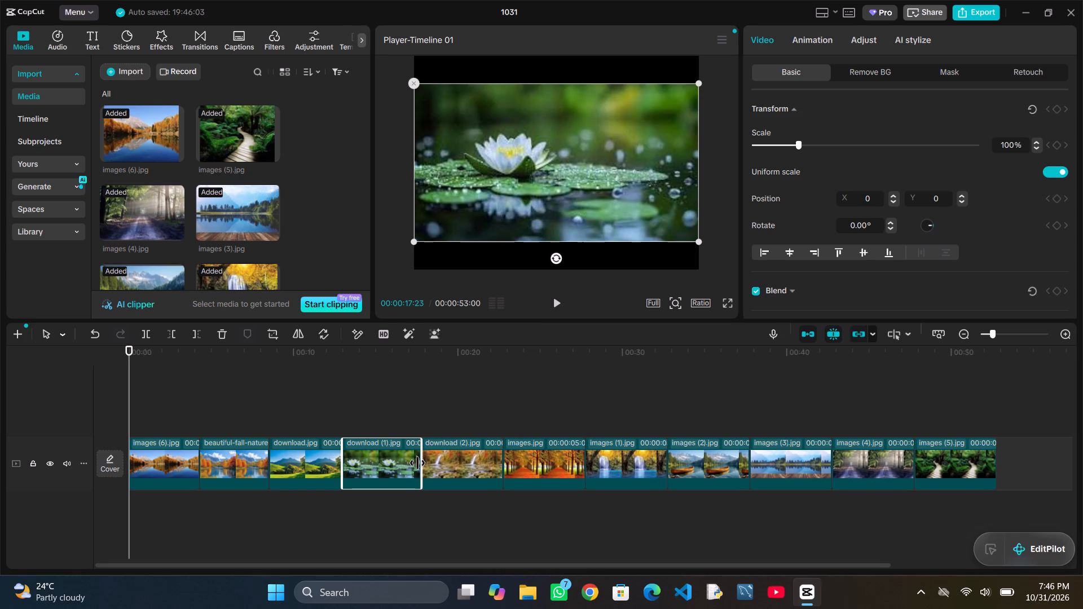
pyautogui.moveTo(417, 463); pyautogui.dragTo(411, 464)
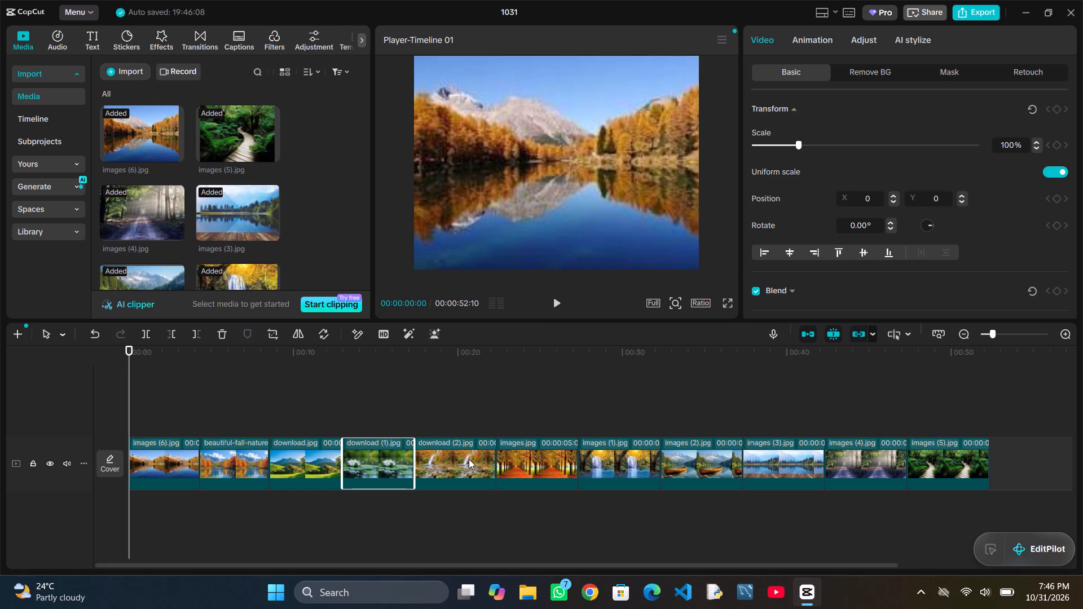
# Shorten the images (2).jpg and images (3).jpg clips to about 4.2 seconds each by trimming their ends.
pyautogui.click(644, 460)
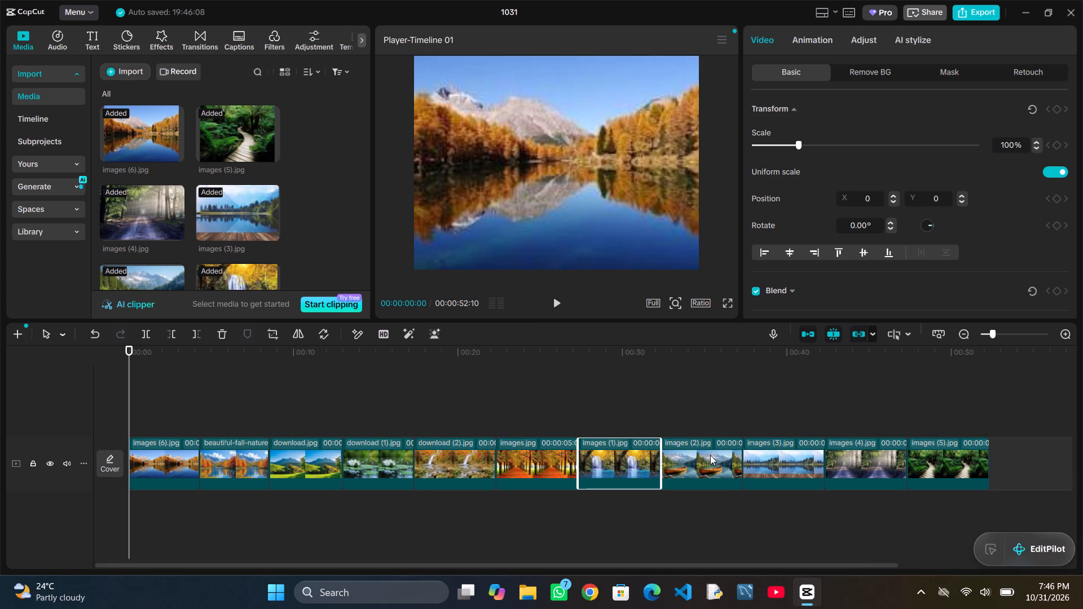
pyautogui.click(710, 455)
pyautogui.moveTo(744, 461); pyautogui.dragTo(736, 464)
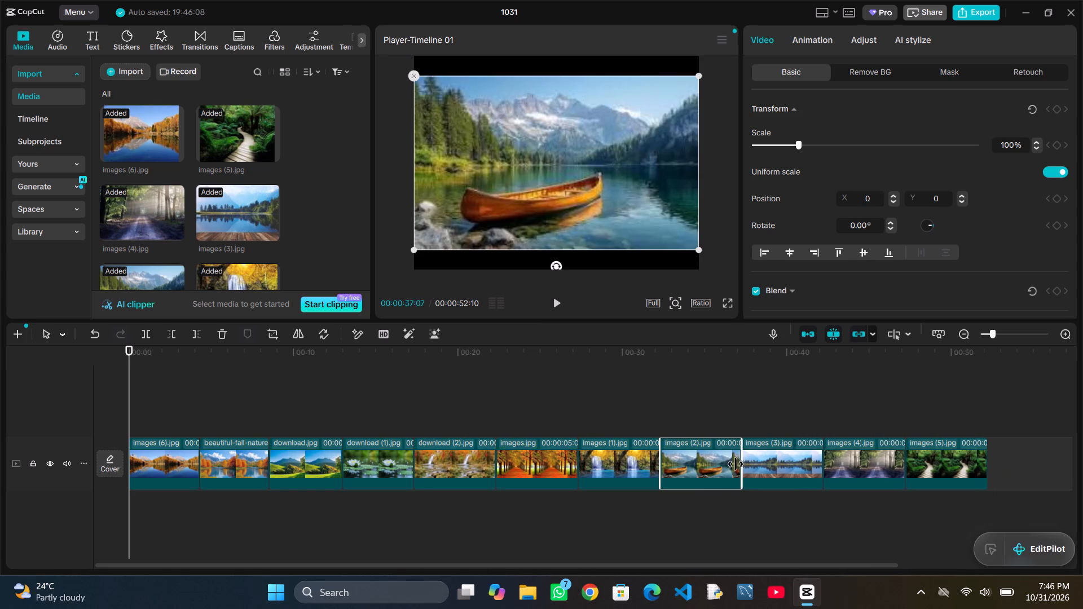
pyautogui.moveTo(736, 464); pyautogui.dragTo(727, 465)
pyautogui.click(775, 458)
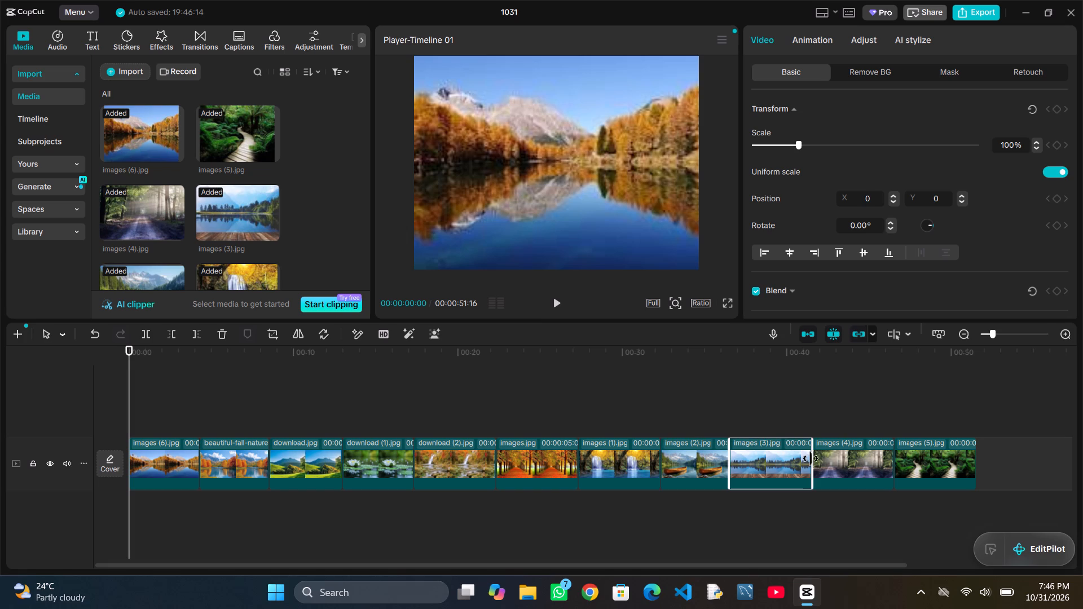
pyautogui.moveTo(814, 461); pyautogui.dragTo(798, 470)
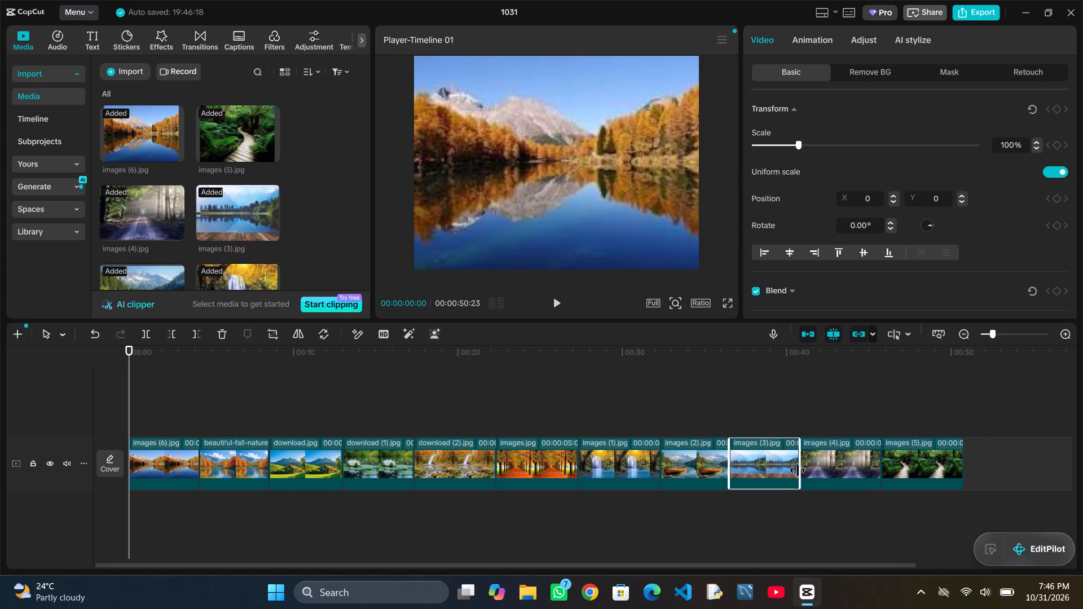
# Shorten the first three timeline clips, images (6).jpg, beautiful-fall-nature and download.jpg, to about 2.3 seconds each by trimming their ends.
pyautogui.hscroll(1, 938, 457)
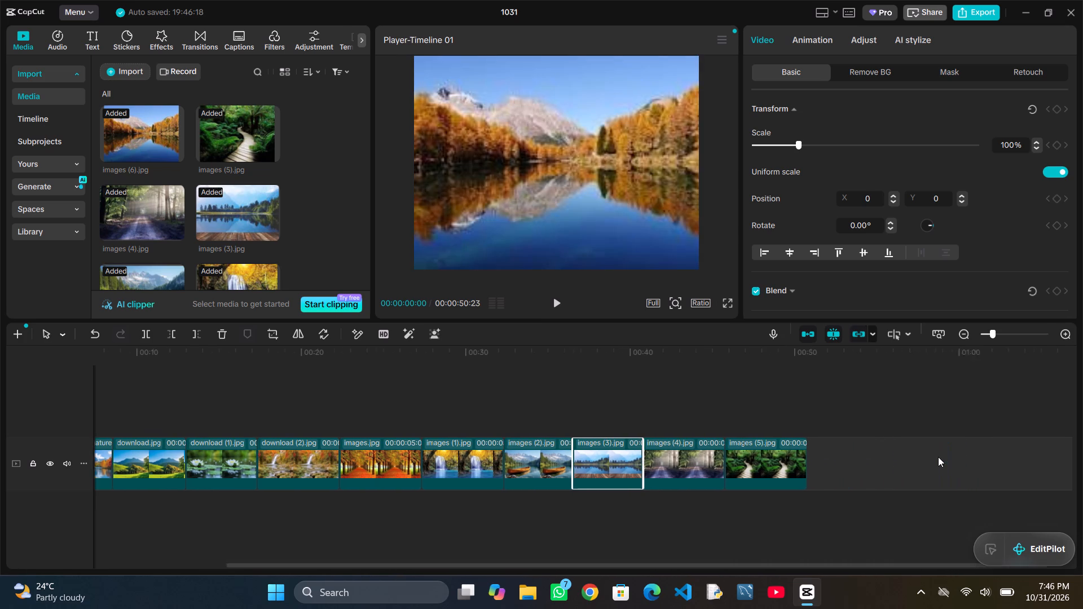
pyautogui.hscroll(1, 938, 457)
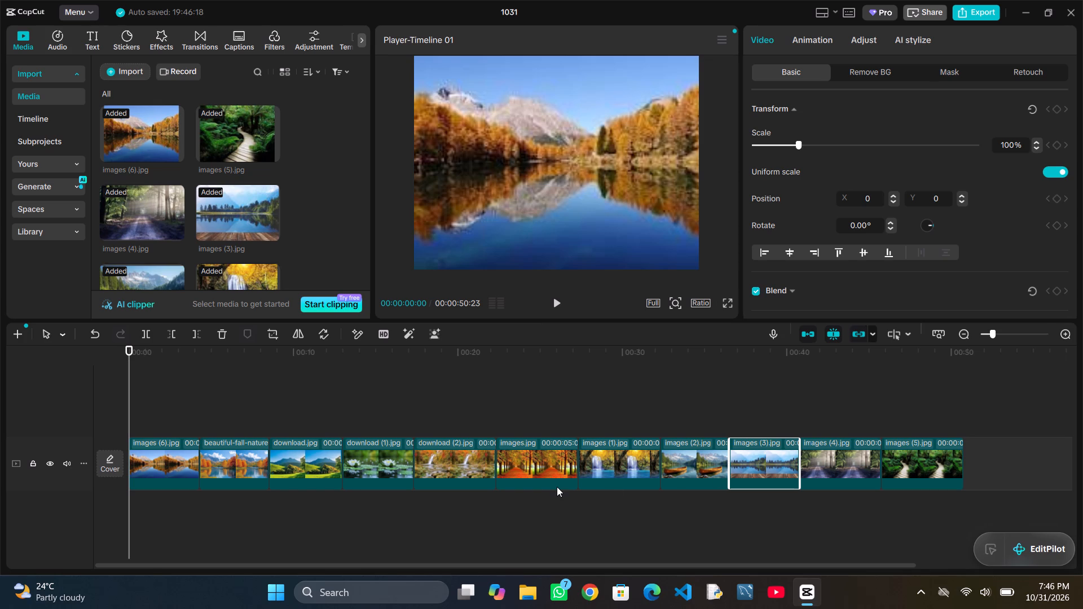
pyautogui.click(171, 460)
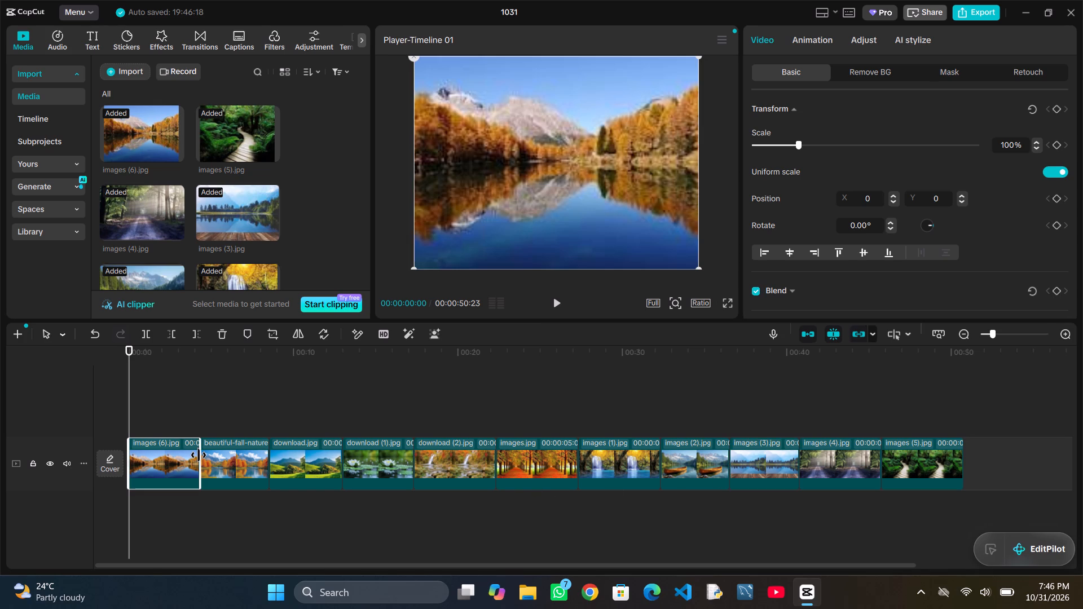
pyautogui.moveTo(199, 455); pyautogui.dragTo(210, 469)
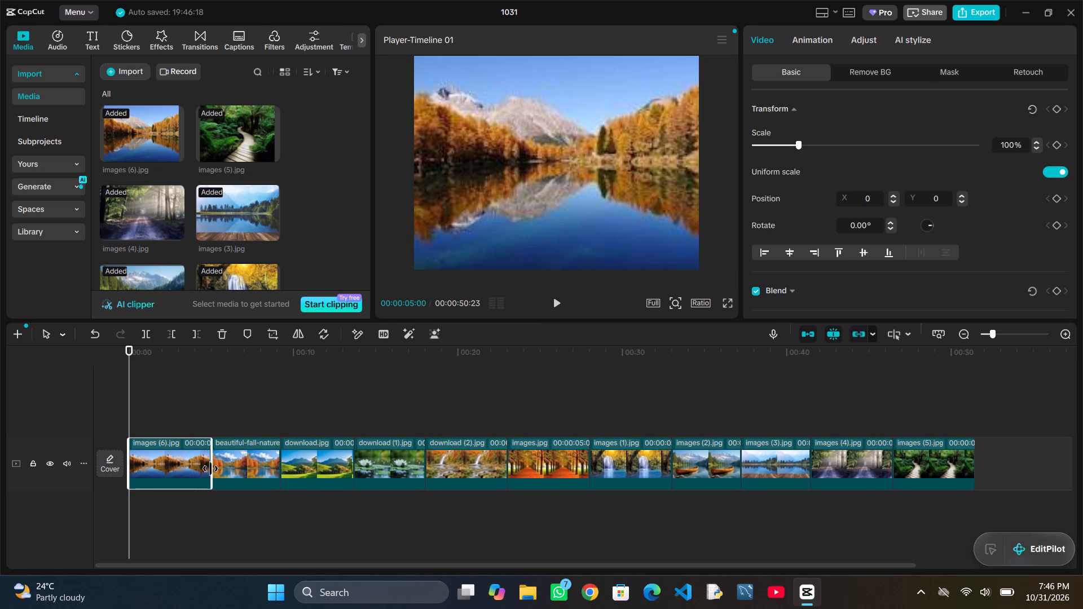
pyautogui.moveTo(210, 469); pyautogui.dragTo(166, 471)
pyautogui.click(208, 454)
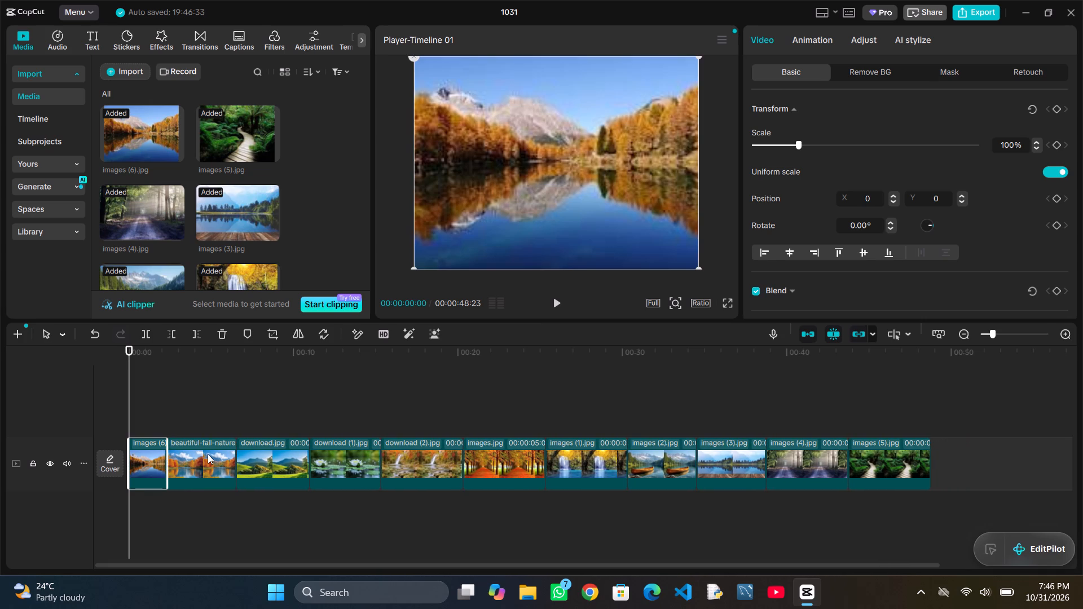
pyautogui.moveTo(239, 456); pyautogui.dragTo(213, 460)
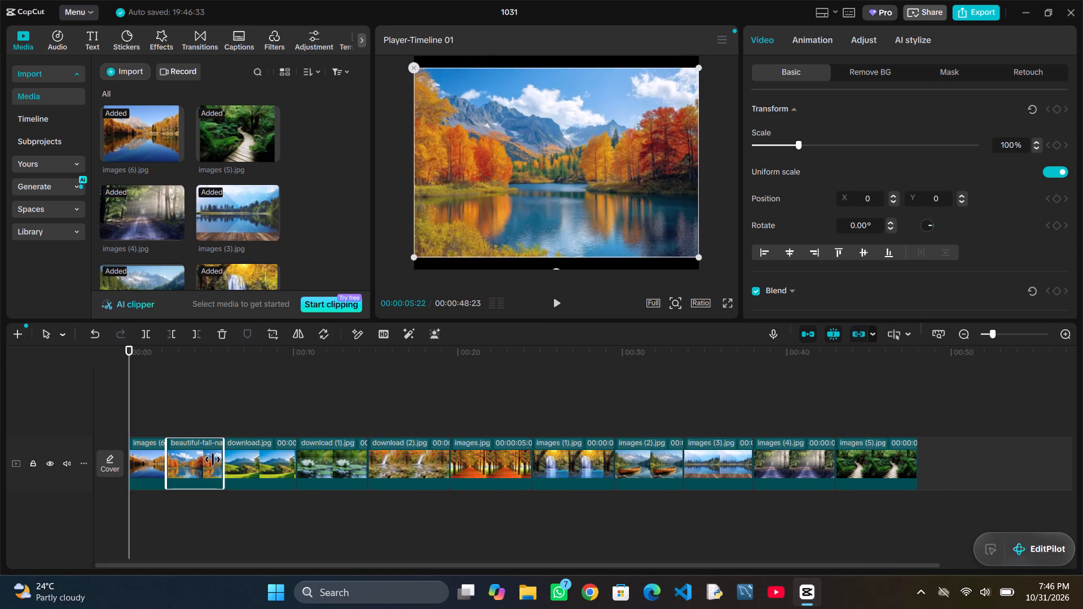
pyautogui.moveTo(213, 460); pyautogui.dragTo(202, 460)
pyautogui.click(240, 461)
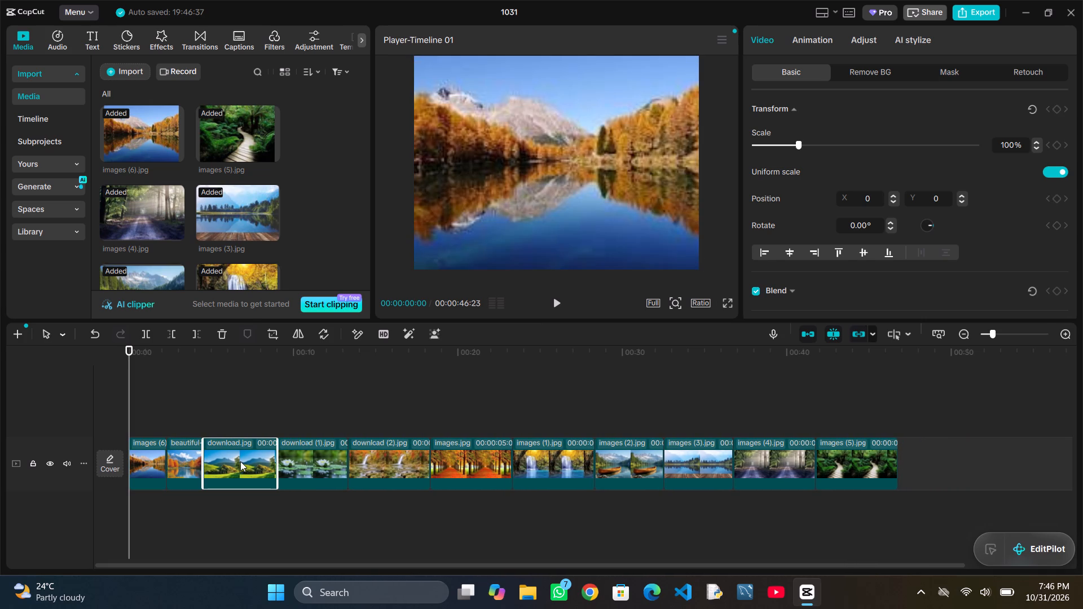
pyautogui.moveTo(279, 455); pyautogui.dragTo(240, 460)
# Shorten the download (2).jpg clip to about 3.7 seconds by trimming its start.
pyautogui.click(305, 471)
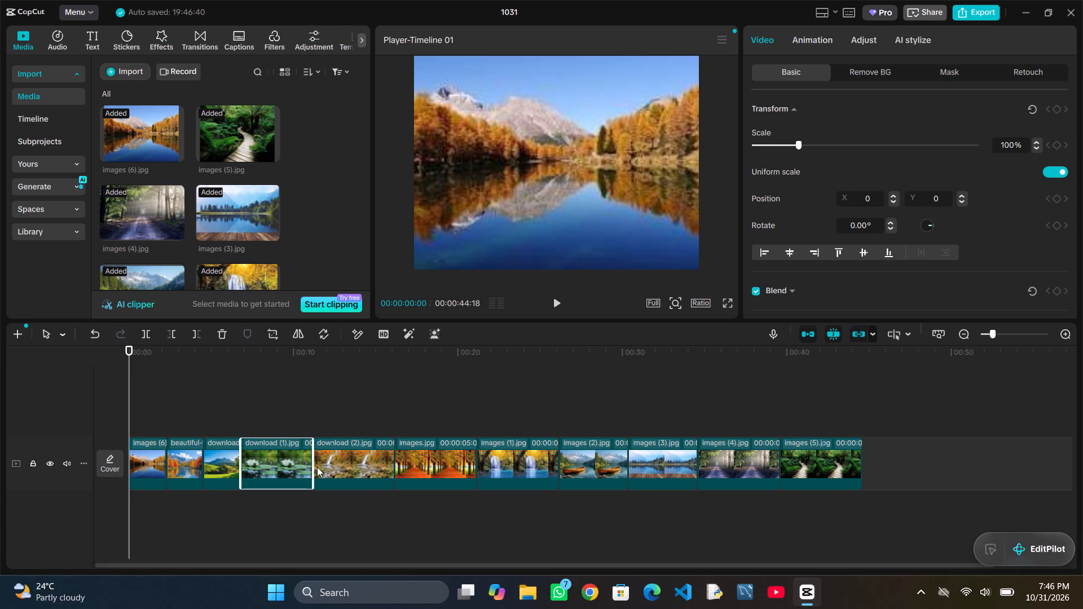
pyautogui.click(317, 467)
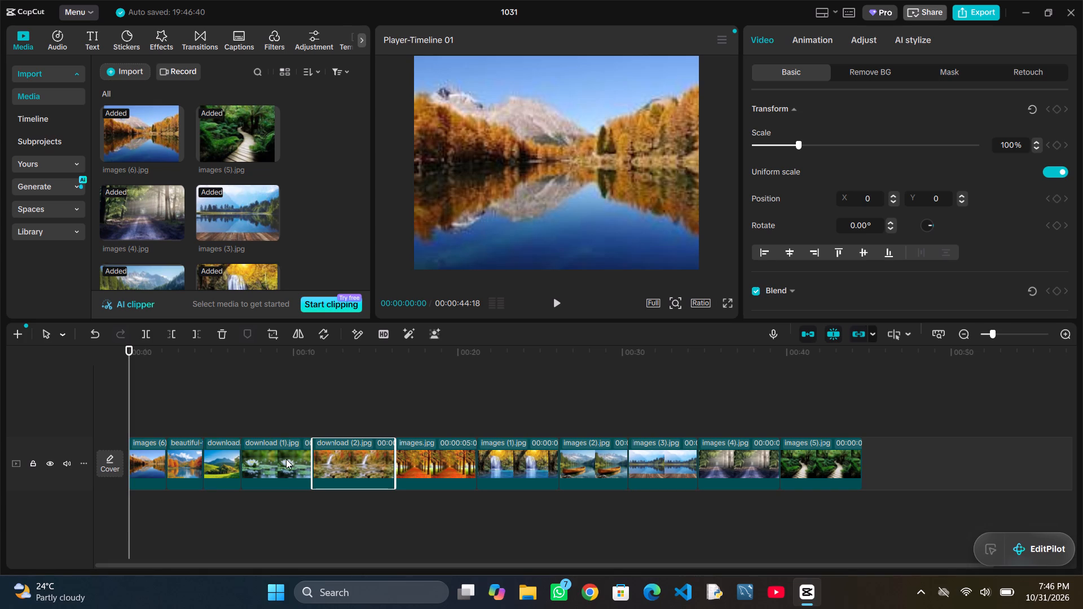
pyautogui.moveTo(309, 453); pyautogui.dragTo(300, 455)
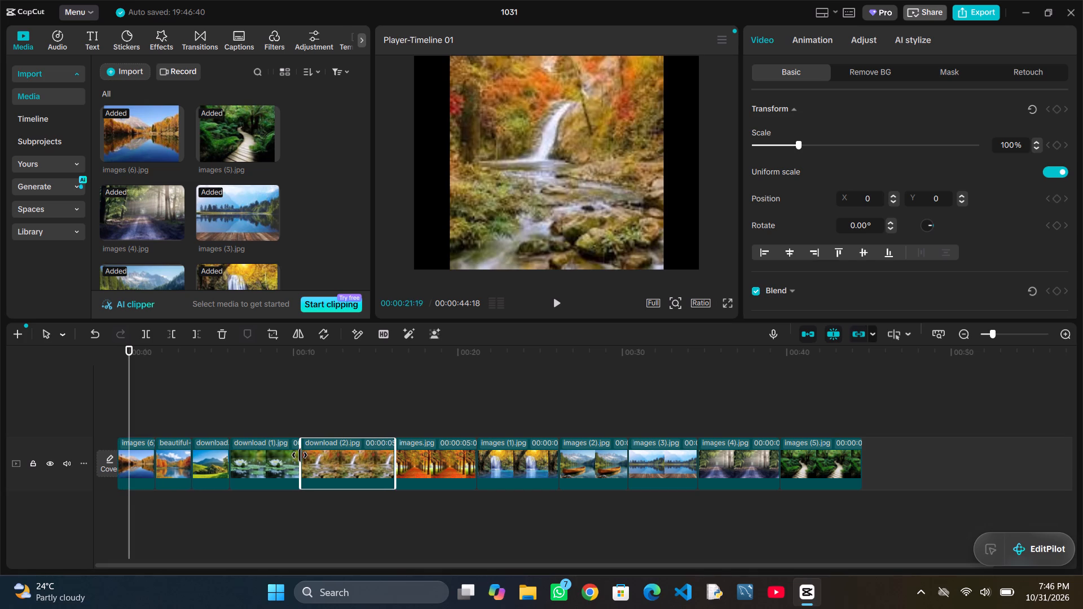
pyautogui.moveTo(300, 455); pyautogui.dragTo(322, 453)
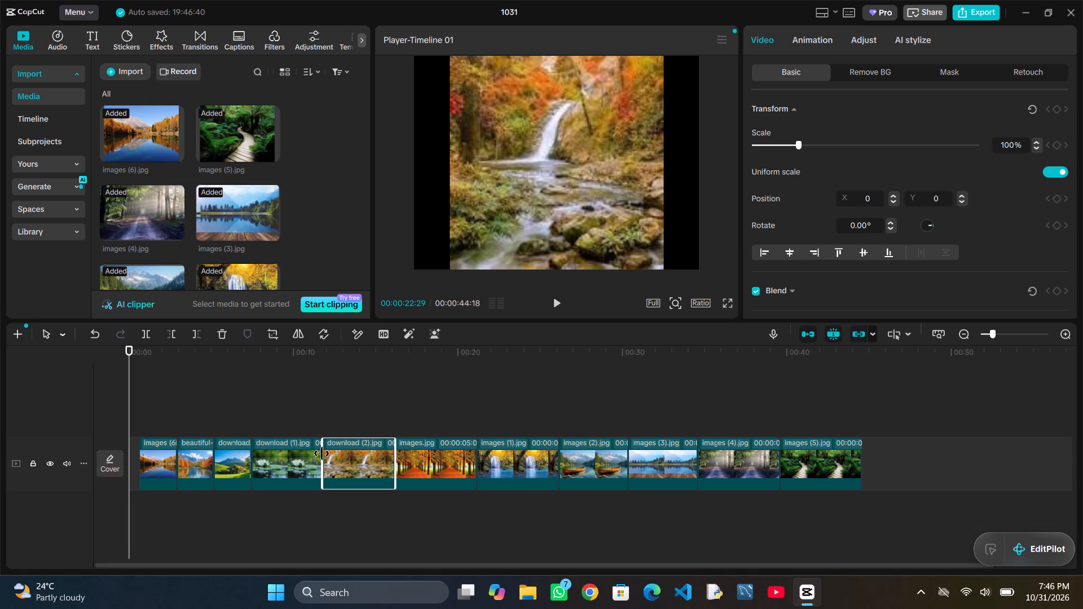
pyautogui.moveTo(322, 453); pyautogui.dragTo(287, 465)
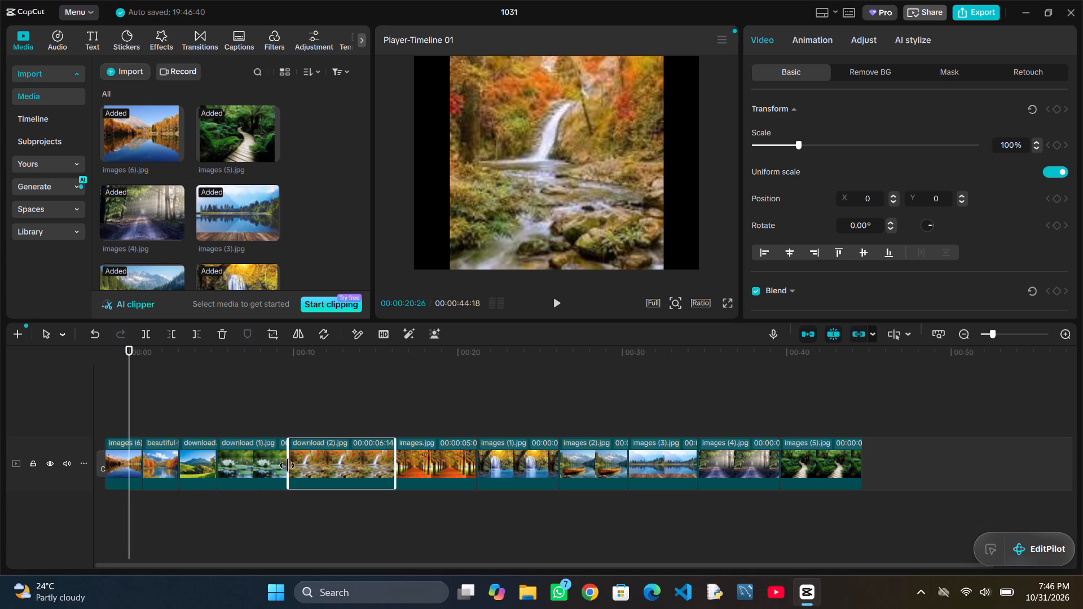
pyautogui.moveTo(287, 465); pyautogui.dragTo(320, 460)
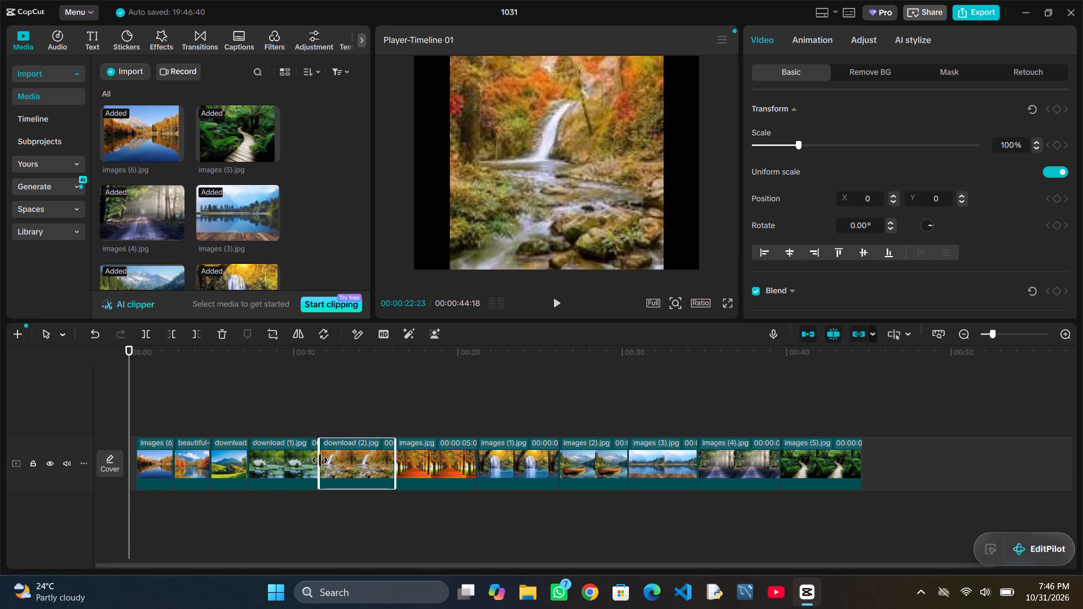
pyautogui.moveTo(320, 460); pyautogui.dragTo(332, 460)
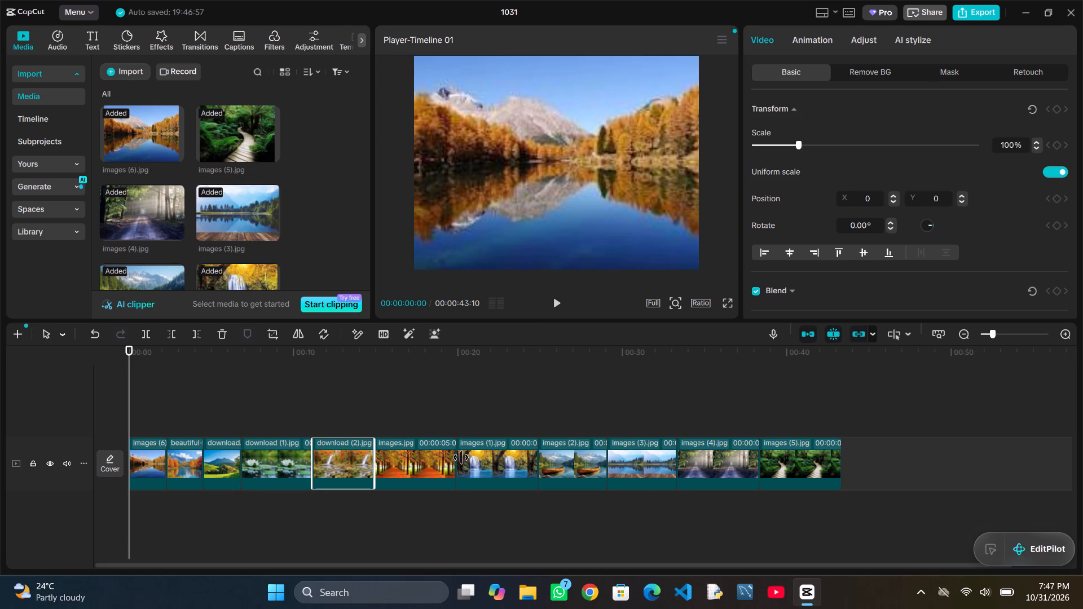
# Shorten the images.jpg clip to about 2.5 seconds by trimming its end.
pyautogui.moveTo(454, 457); pyautogui.dragTo(413, 465)
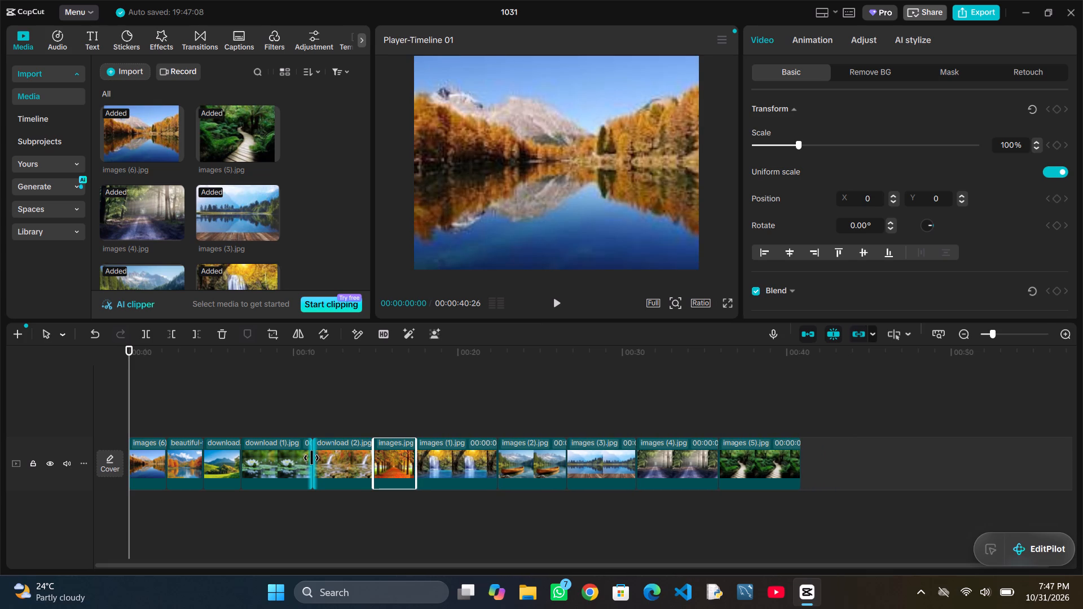
# Move the cut between download (1).jpg and download (2).jpg so the first lasts about 2.3 seconds, and trim the second's end to about 2.5 seconds.
pyautogui.moveTo(311, 458); pyautogui.dragTo(294, 461)
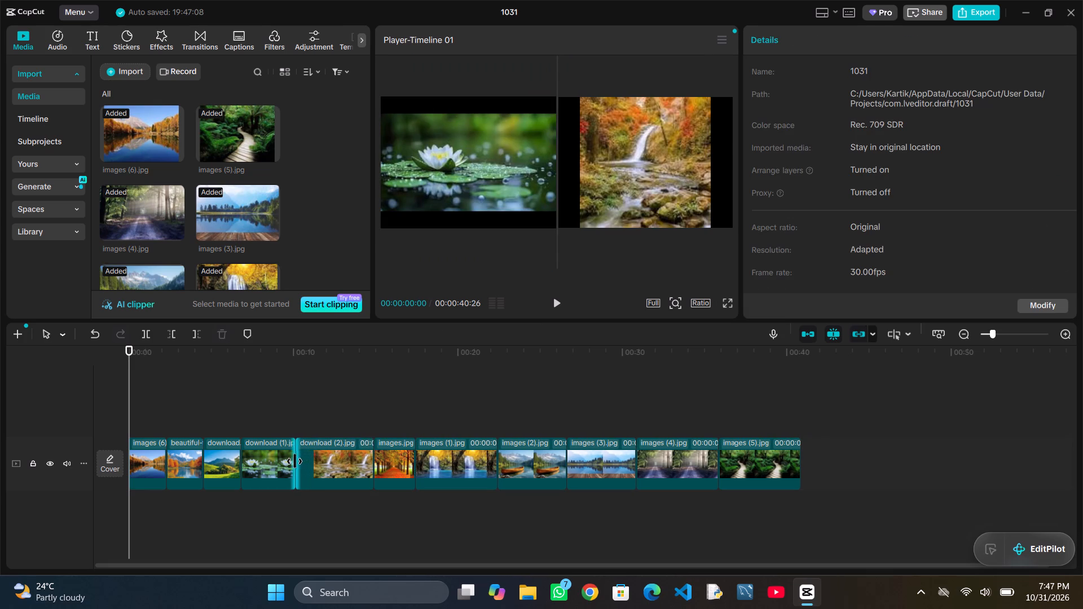
pyautogui.moveTo(294, 461); pyautogui.dragTo(279, 463)
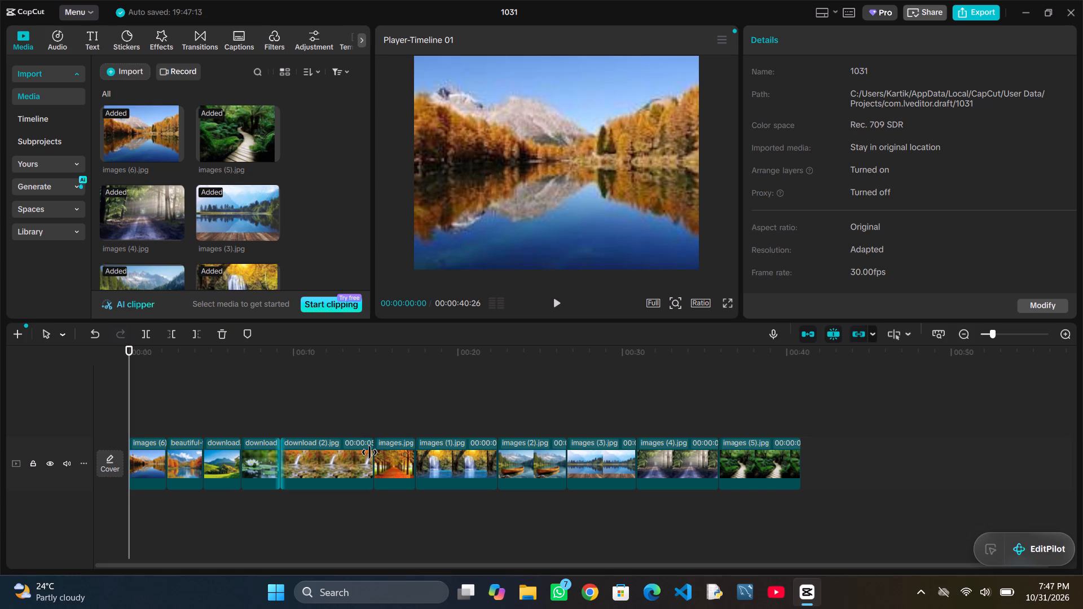
pyautogui.moveTo(369, 452); pyautogui.dragTo(317, 458)
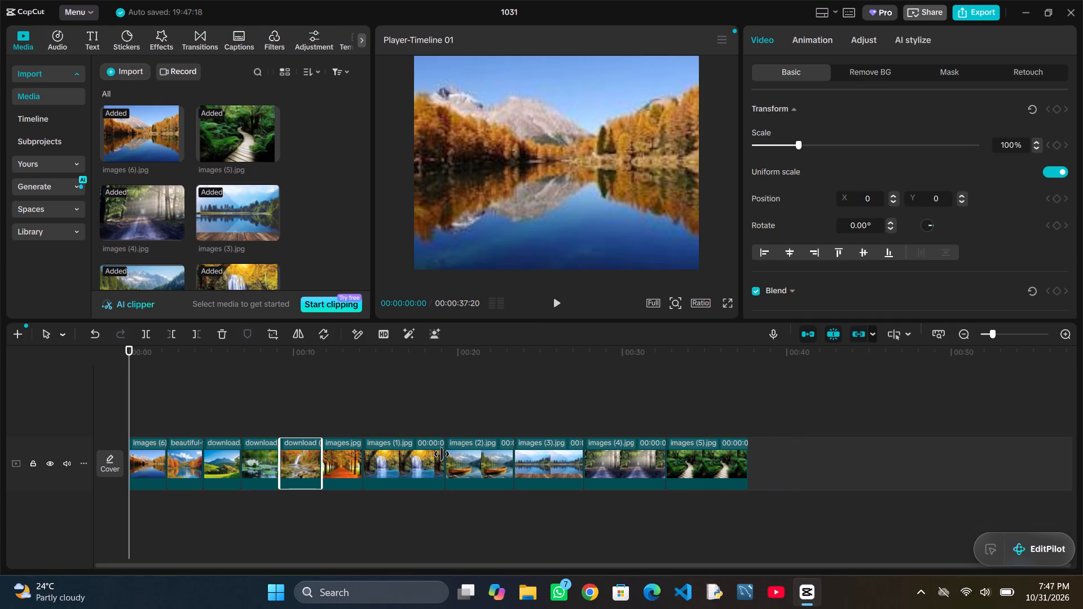
# Shorten the images (1).jpg, images (2).jpg, images (3).jpg and images (4).jpg clips to about 2.2 to 2.6 seconds each by trimming their ends.
pyautogui.moveTo(442, 454); pyautogui.dragTo(397, 456)
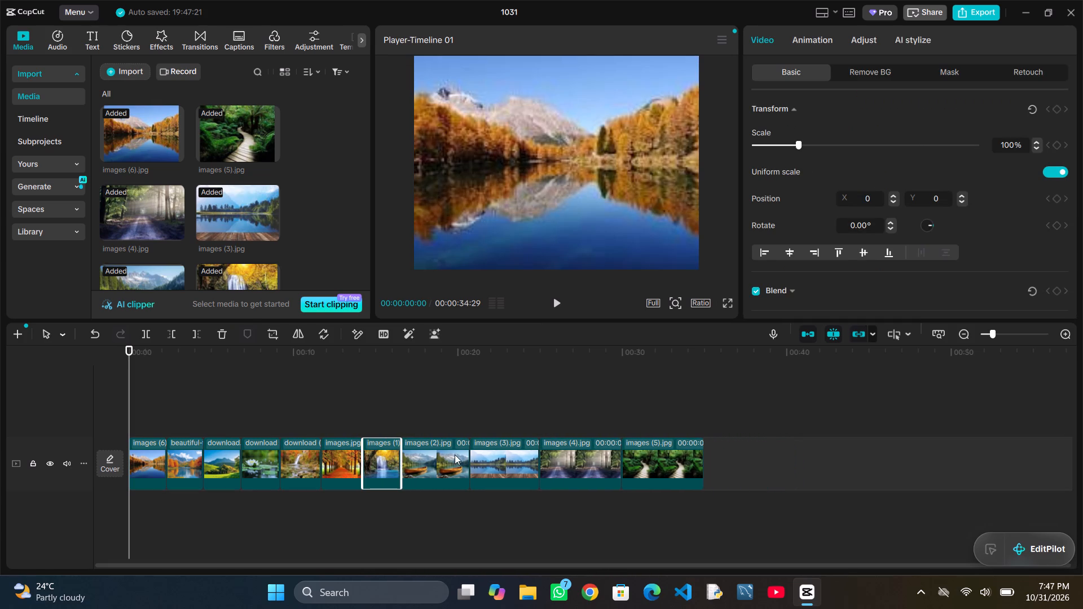
pyautogui.moveTo(467, 451); pyautogui.dragTo(438, 456)
pyautogui.moveTo(508, 447); pyautogui.dragTo(476, 453)
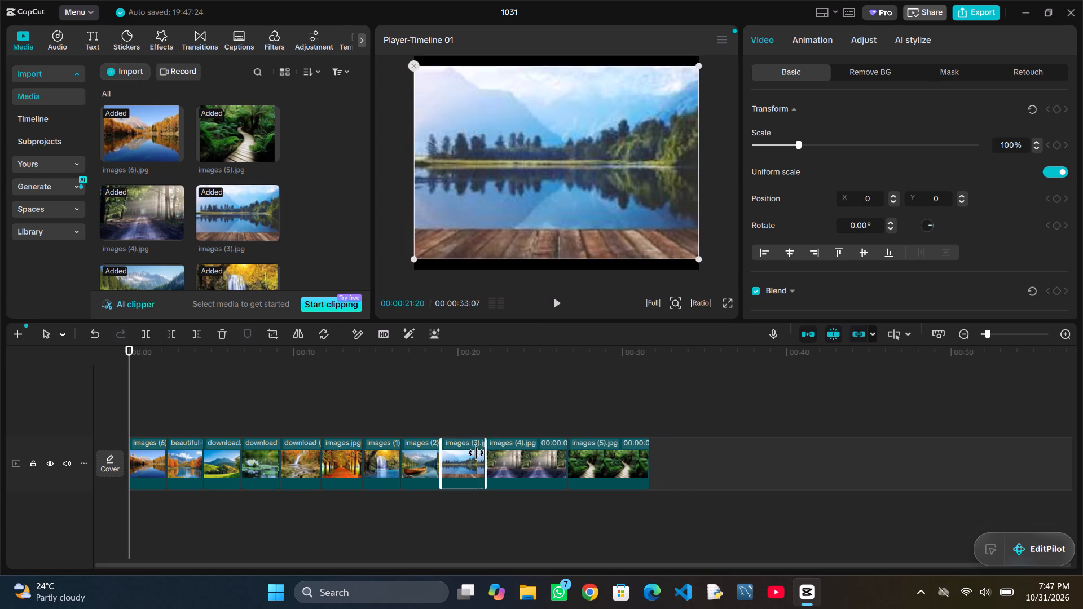
pyautogui.moveTo(476, 453); pyautogui.dragTo(475, 454)
pyautogui.moveTo(556, 452); pyautogui.dragTo(514, 458)
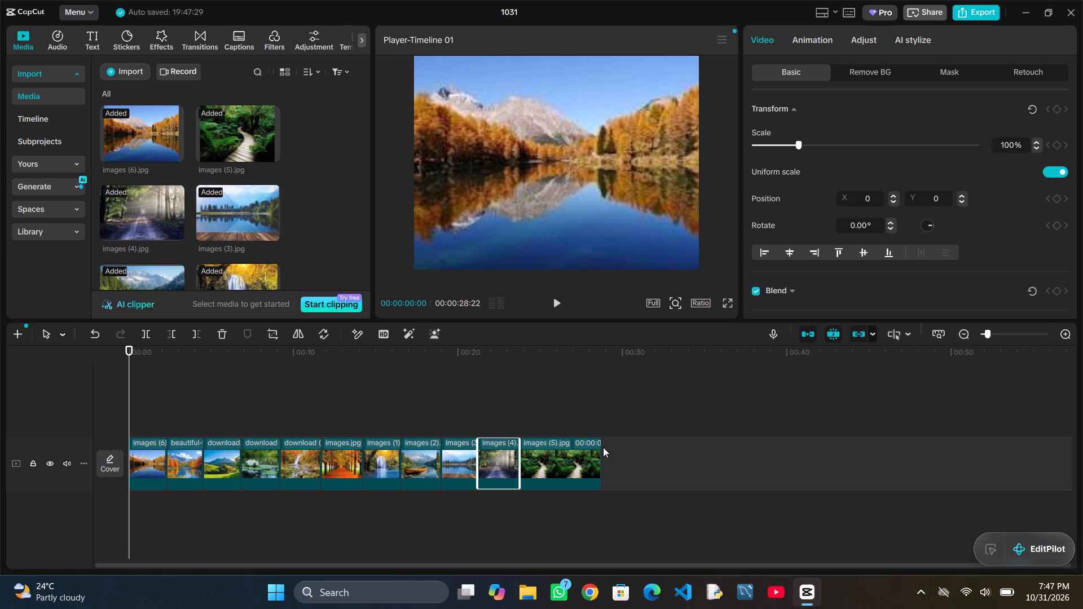
# Shorten the images (5).jpg clip to about 2.8 seconds by trimming its end.
pyautogui.moveTo(600, 440); pyautogui.dragTo(588, 444)
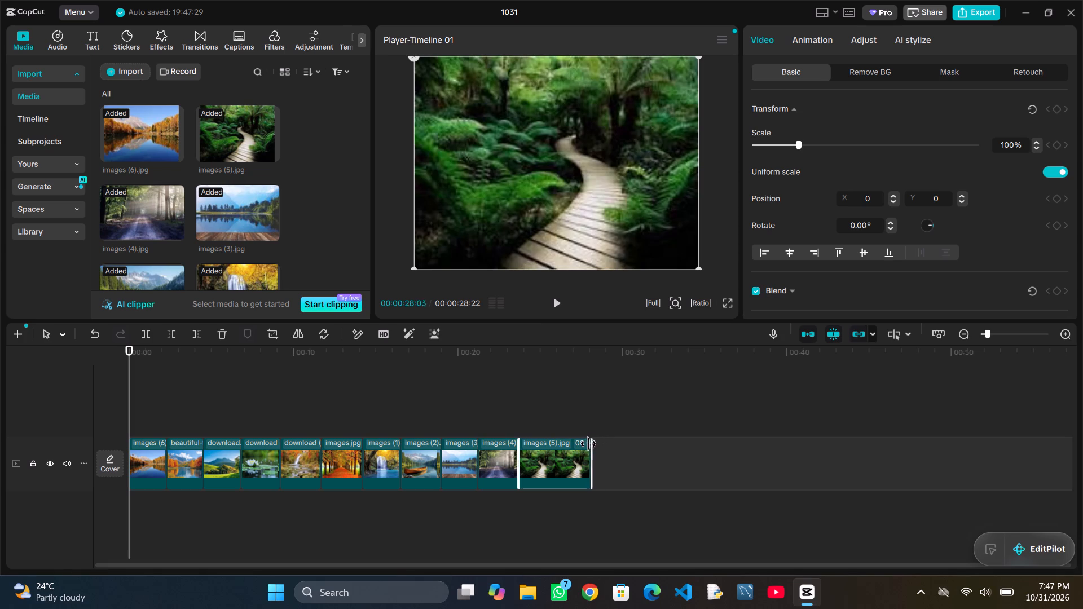
pyautogui.moveTo(588, 444); pyautogui.dragTo(549, 460)
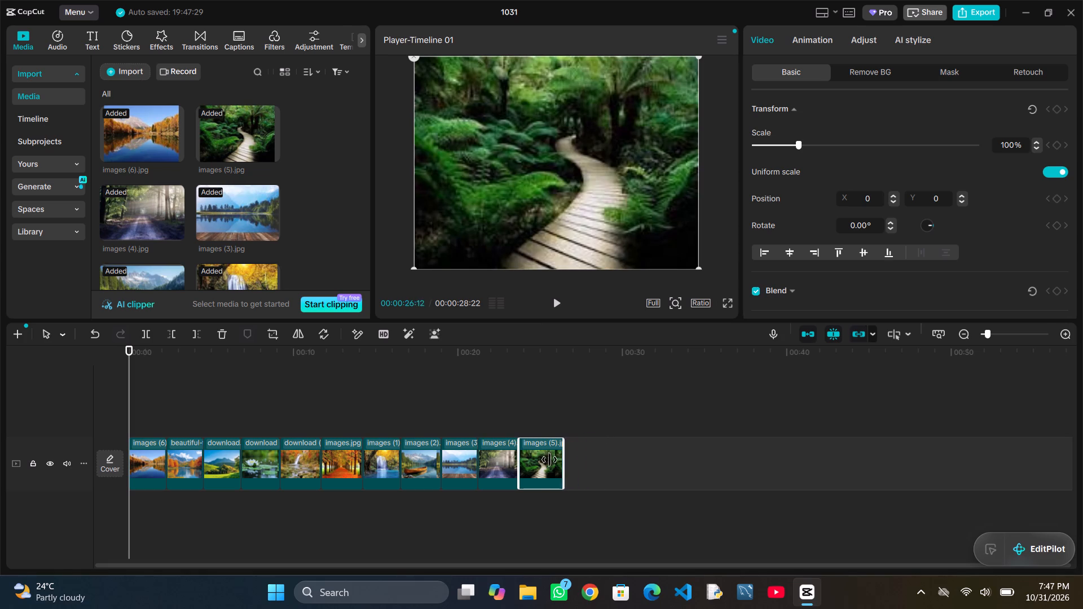
pyautogui.moveTo(549, 460); pyautogui.dragTo(564, 460)
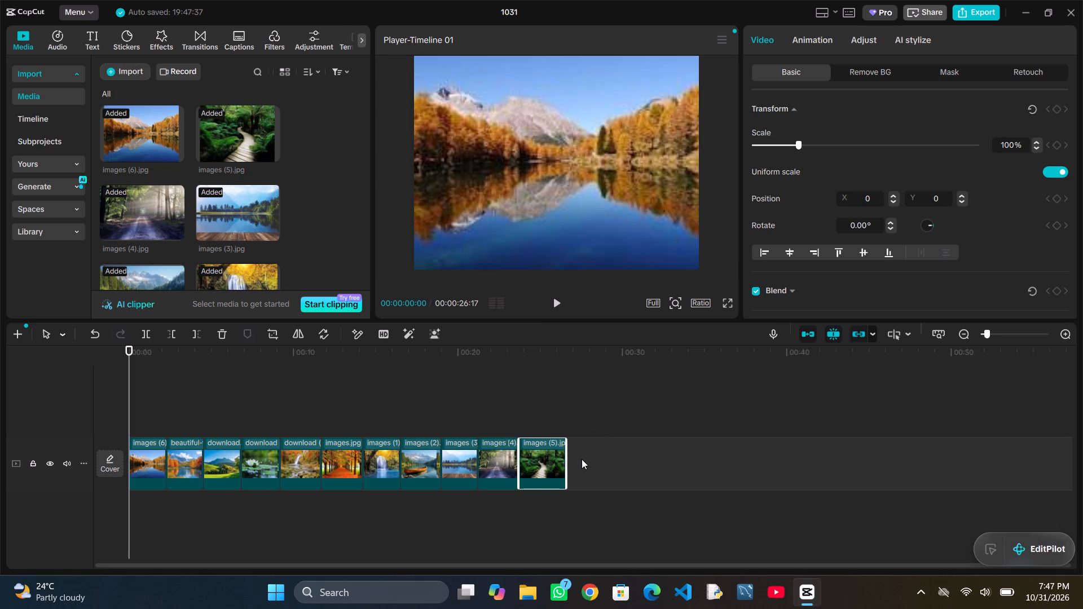
# Play the opening of the timeline to check the clips, and return the playhead to the start.
pyautogui.keyDown('ctrl'); pyautogui.scroll(5, 582, 459); pyautogui.keyUp('ctrl')
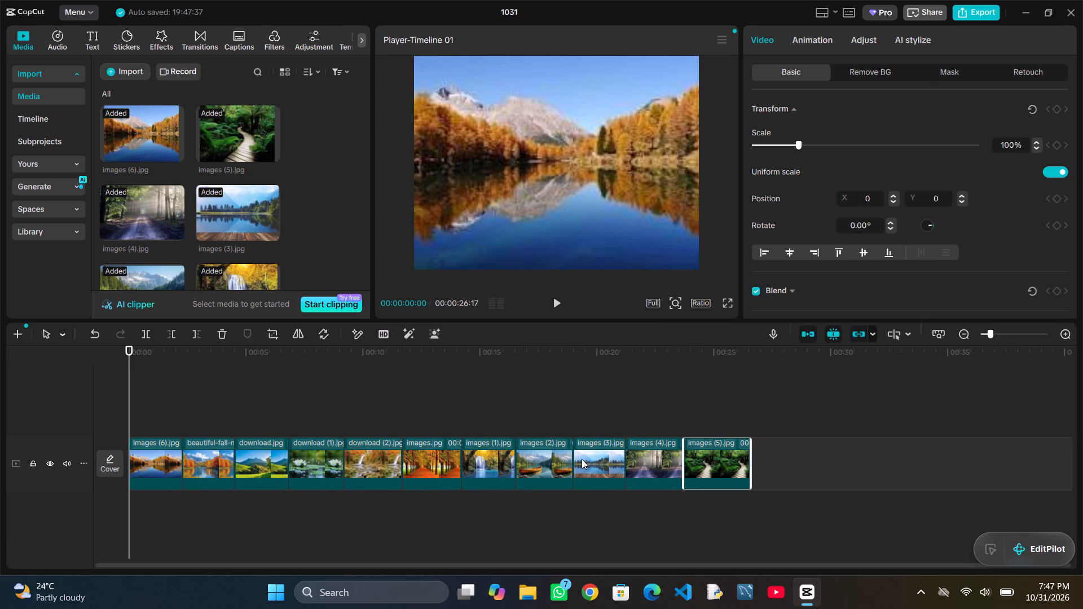
pyautogui.keyDown('ctrl'); pyautogui.scroll(5, 582, 459); pyautogui.keyUp('ctrl')
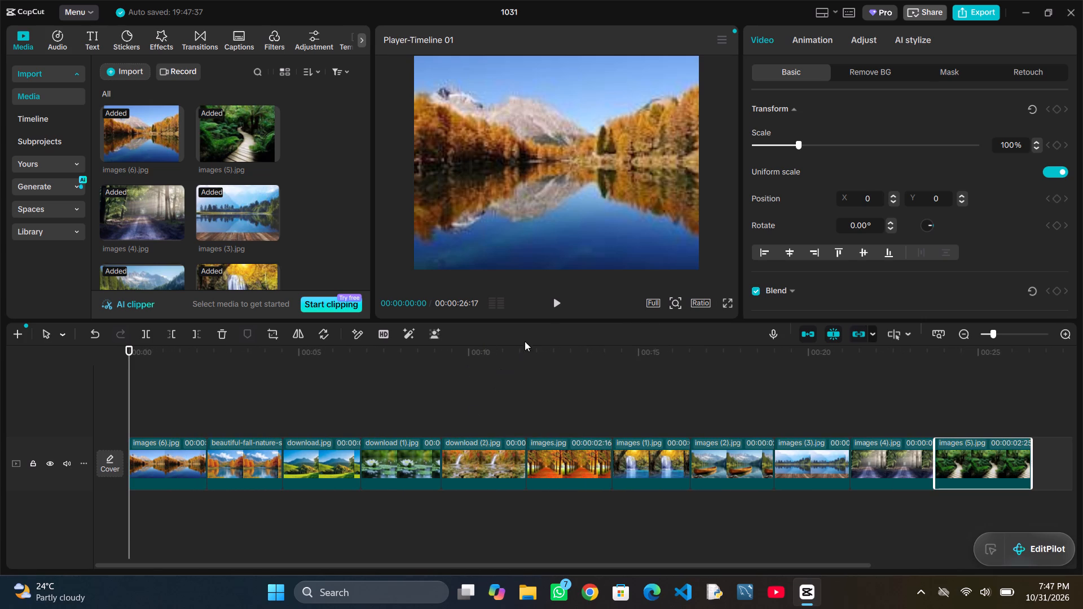
pyautogui.click(557, 310)
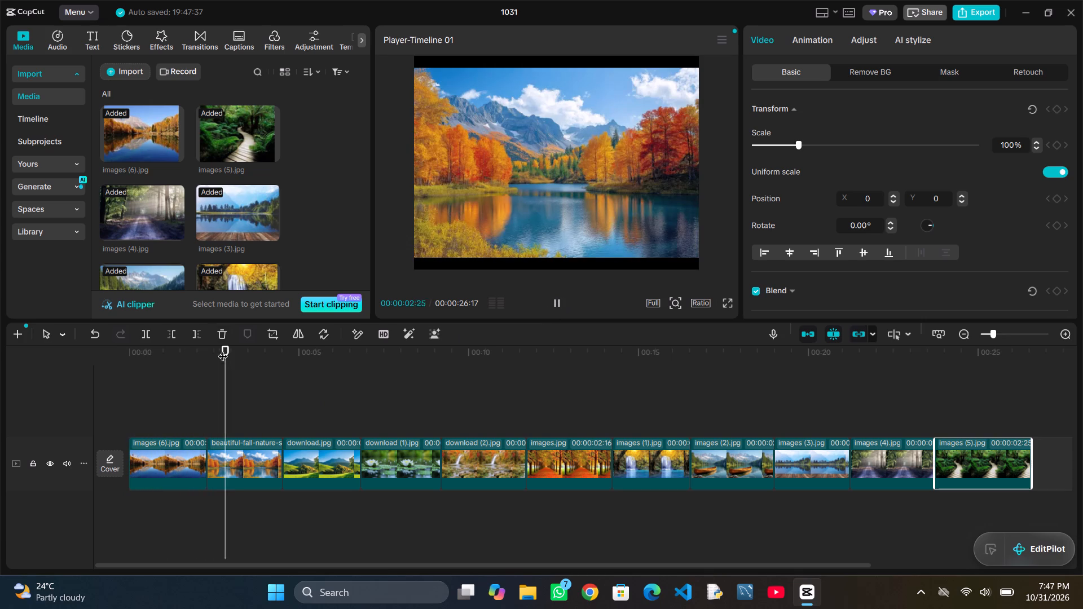
pyautogui.moveTo(223, 349); pyautogui.dragTo(80, 348)
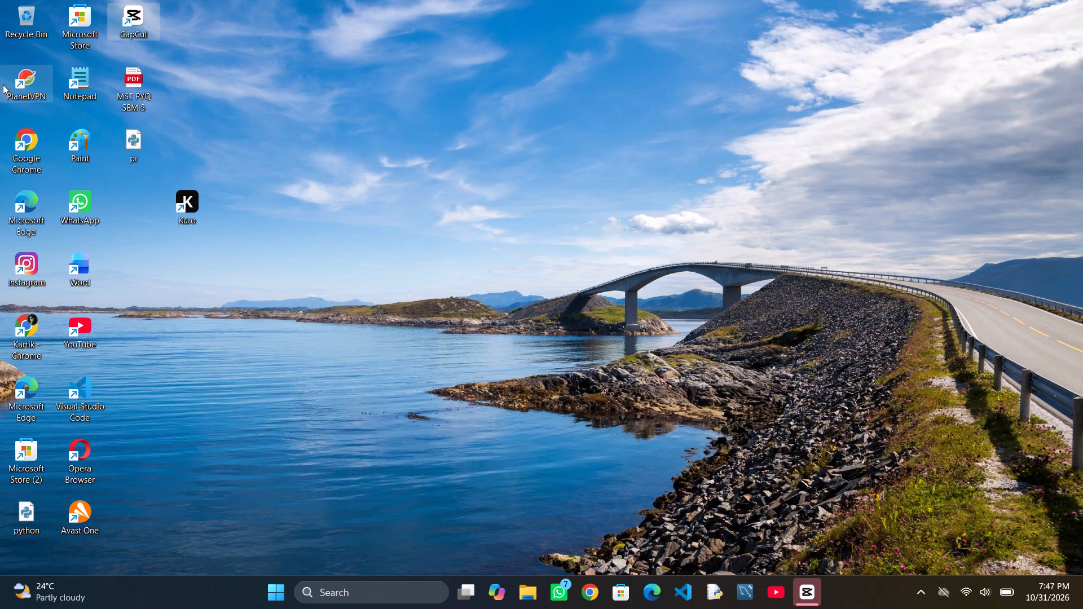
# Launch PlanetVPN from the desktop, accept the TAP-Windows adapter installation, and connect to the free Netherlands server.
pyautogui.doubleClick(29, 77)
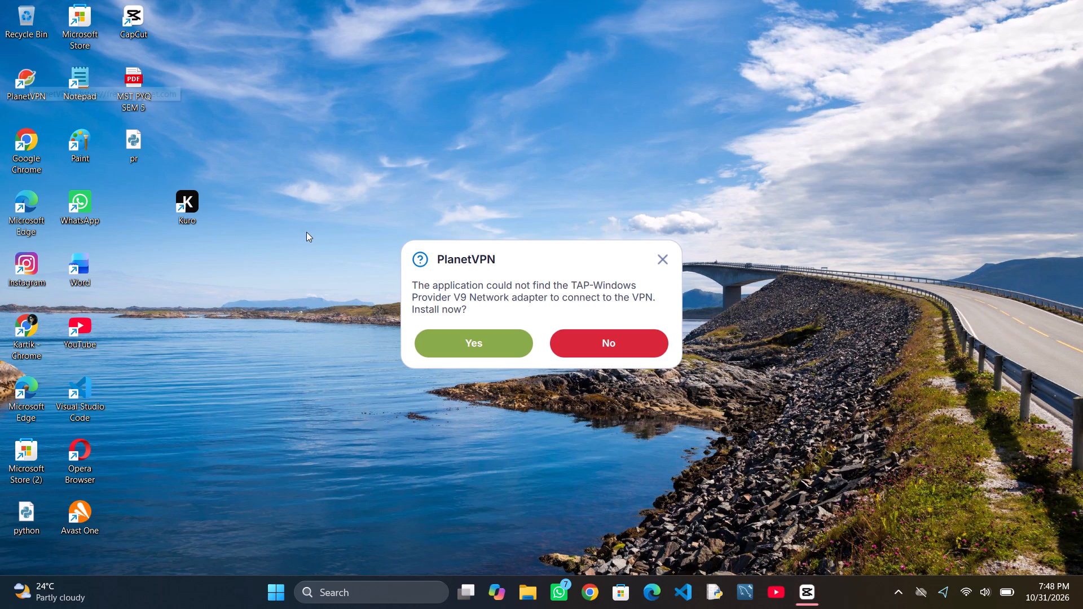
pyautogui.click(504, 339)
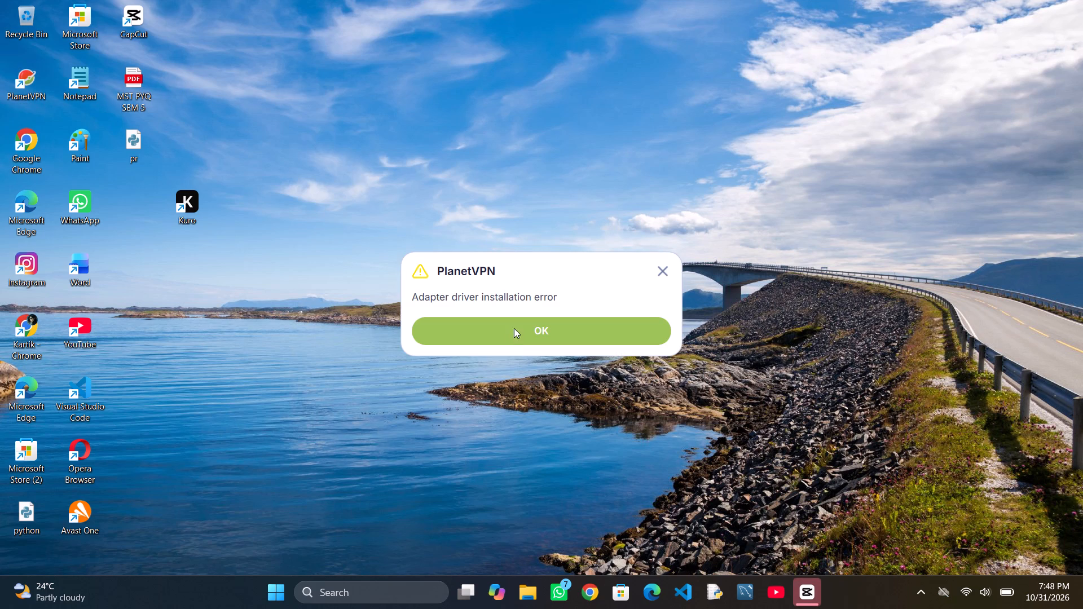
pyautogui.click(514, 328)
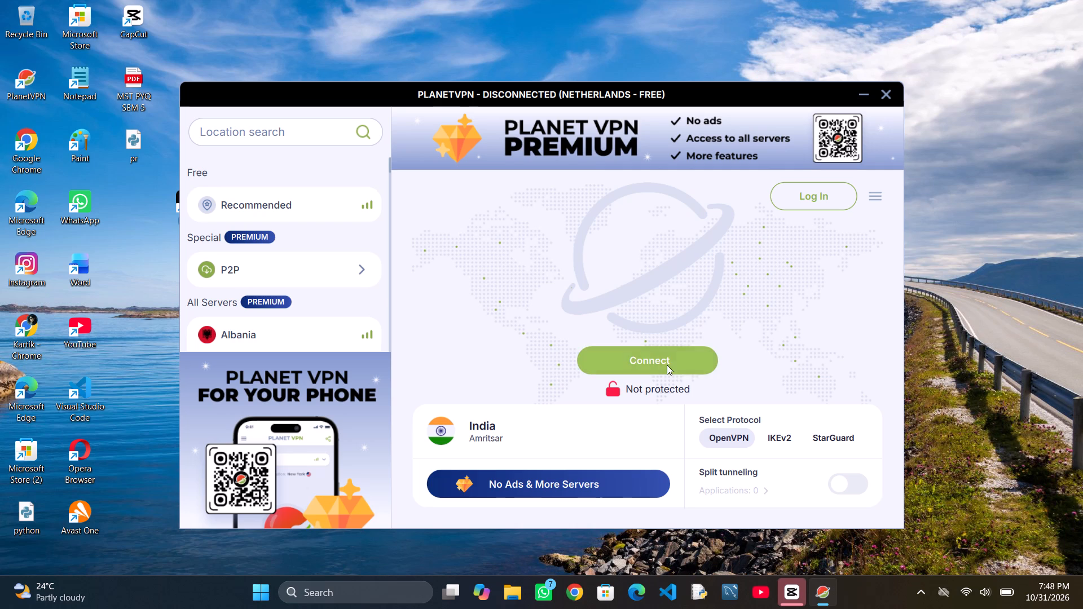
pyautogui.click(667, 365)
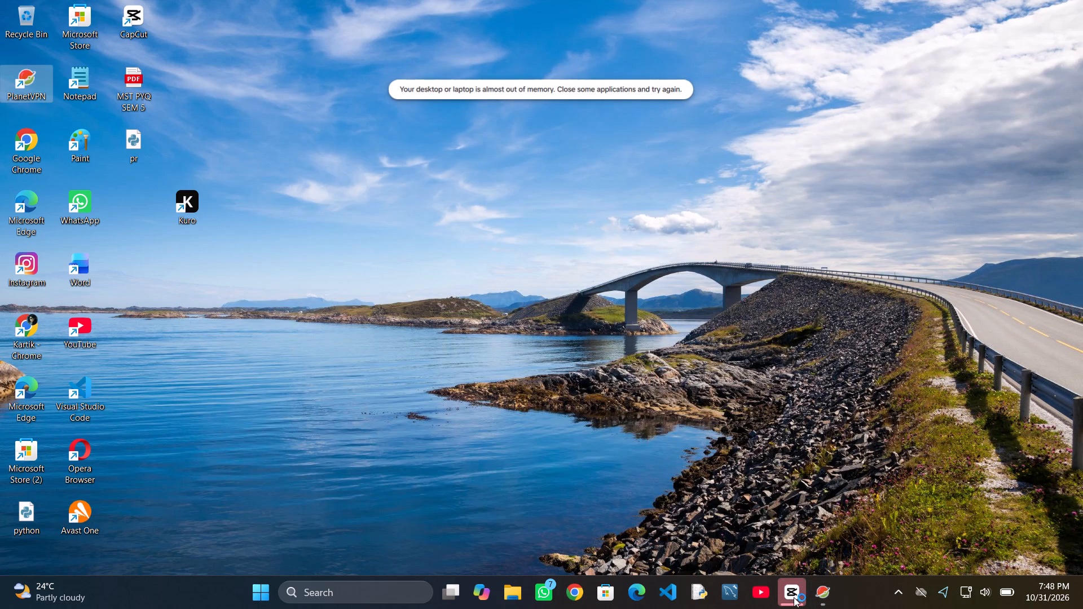
# Switch back to CapCut, check the Transitions and Effects libraries, and close the editor.
pyautogui.click(794, 597)
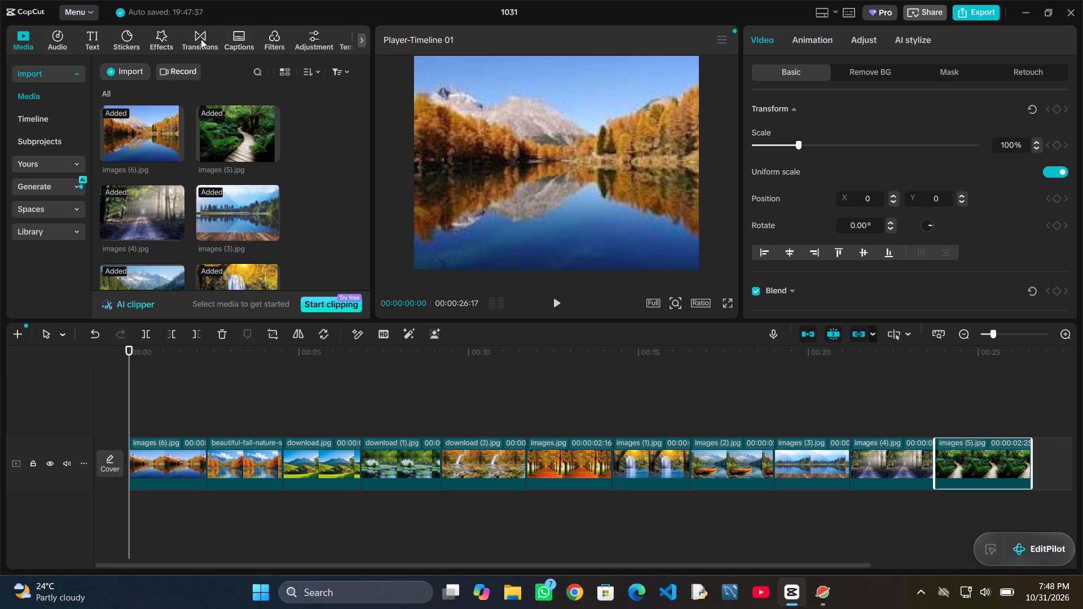
pyautogui.click(201, 39)
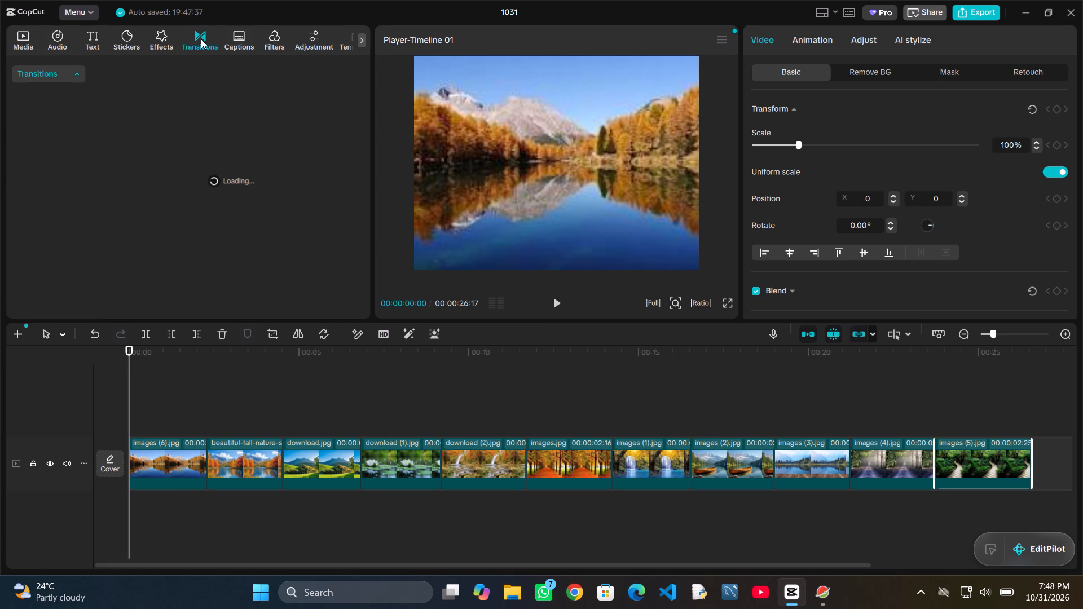
pyautogui.click(170, 42)
pyautogui.click(166, 42)
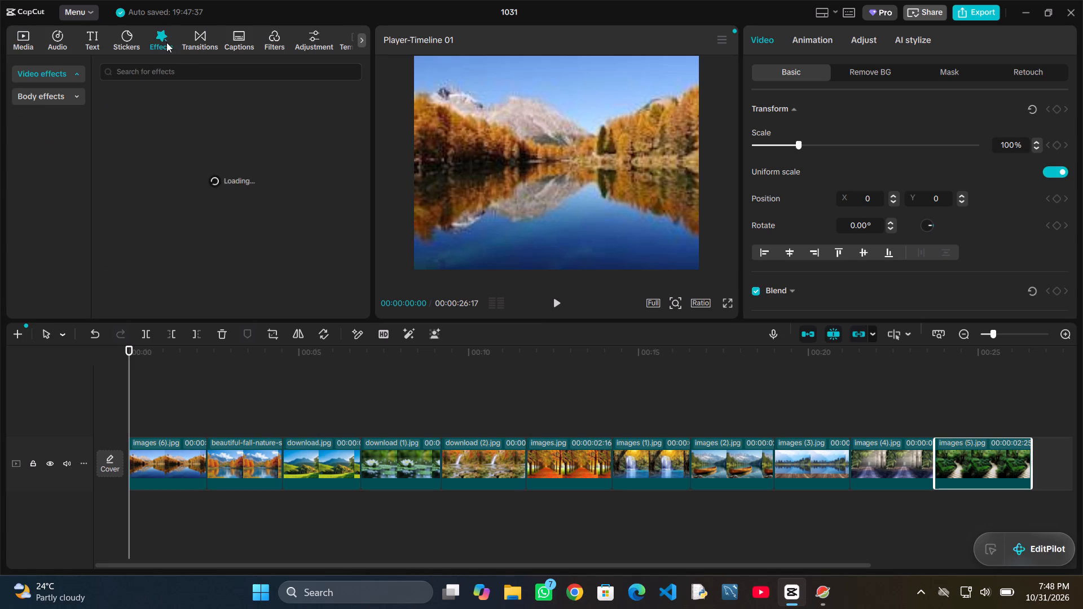
pyautogui.click(1082, 0)
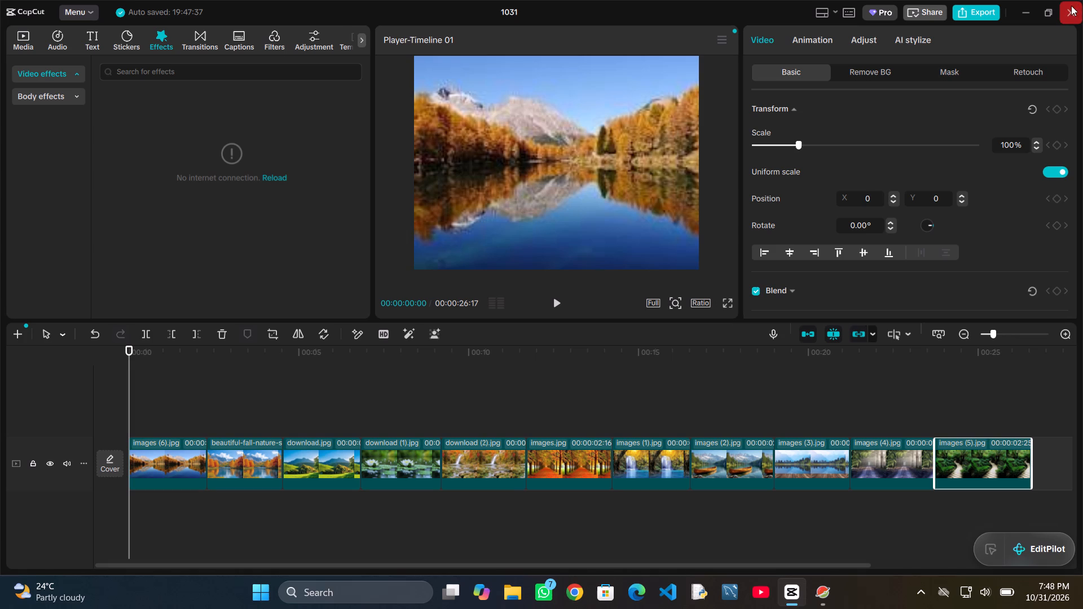
pyautogui.click(1071, 6)
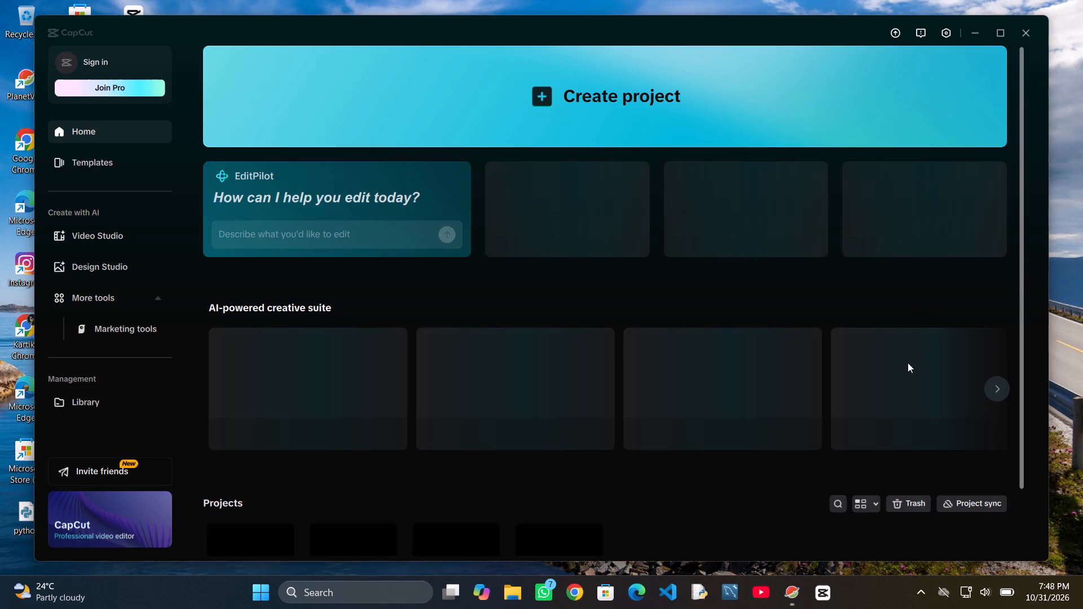
# Close the CapCut home window to return to the desktop.
pyautogui.click(1044, 37)
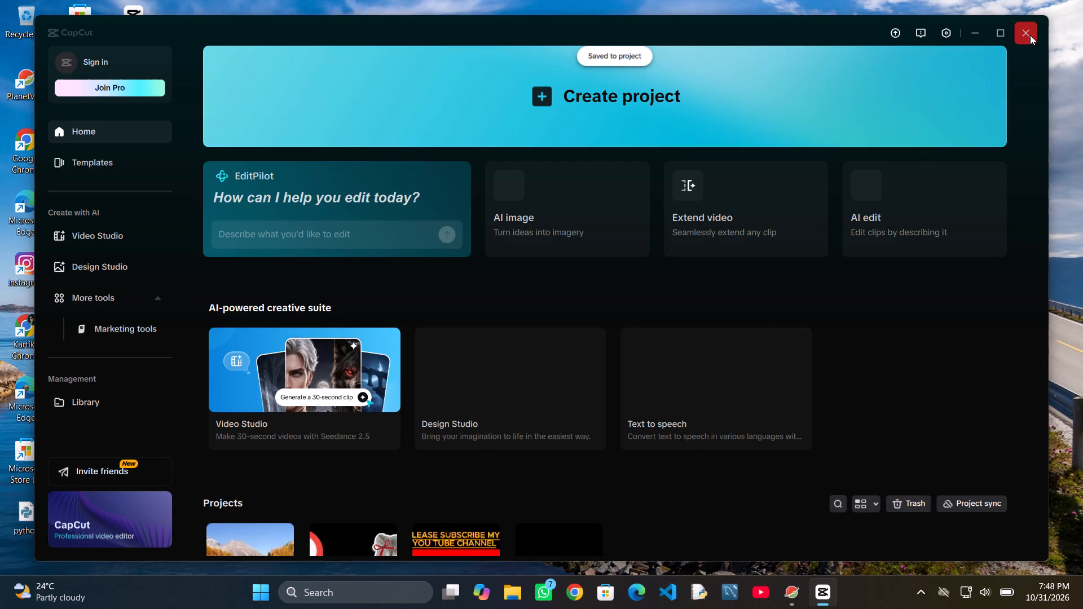
pyautogui.click(1030, 35)
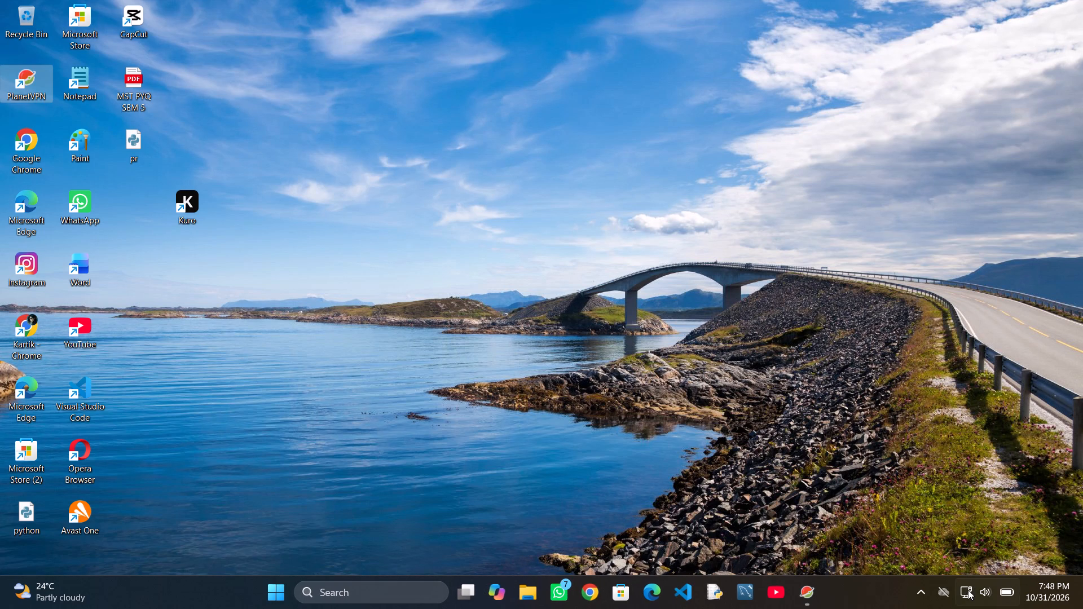
# Quit PlanetVPN from the system tray, confirm terminating the VPN connection, and recheck the hidden tray apps.
pyautogui.click(968, 592)
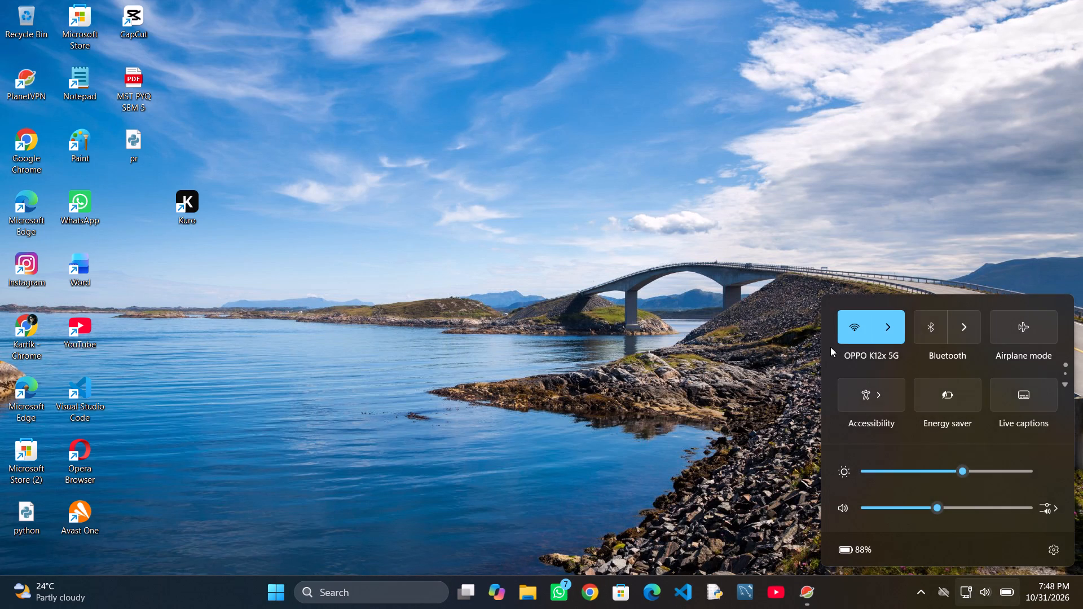
pyautogui.click(923, 591)
pyautogui.rightClick(895, 554)
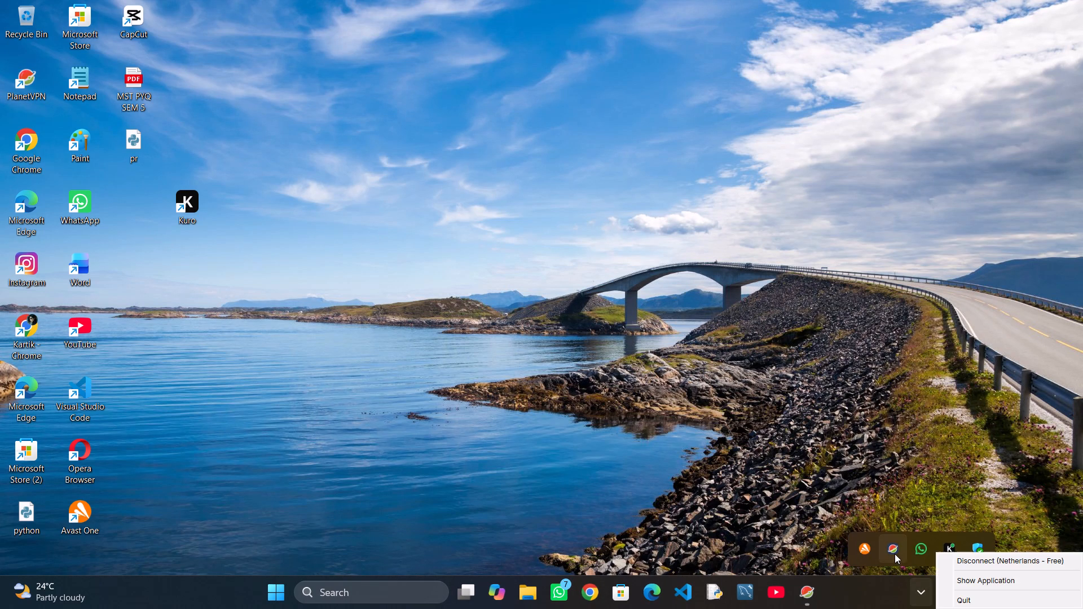
pyautogui.click(985, 599)
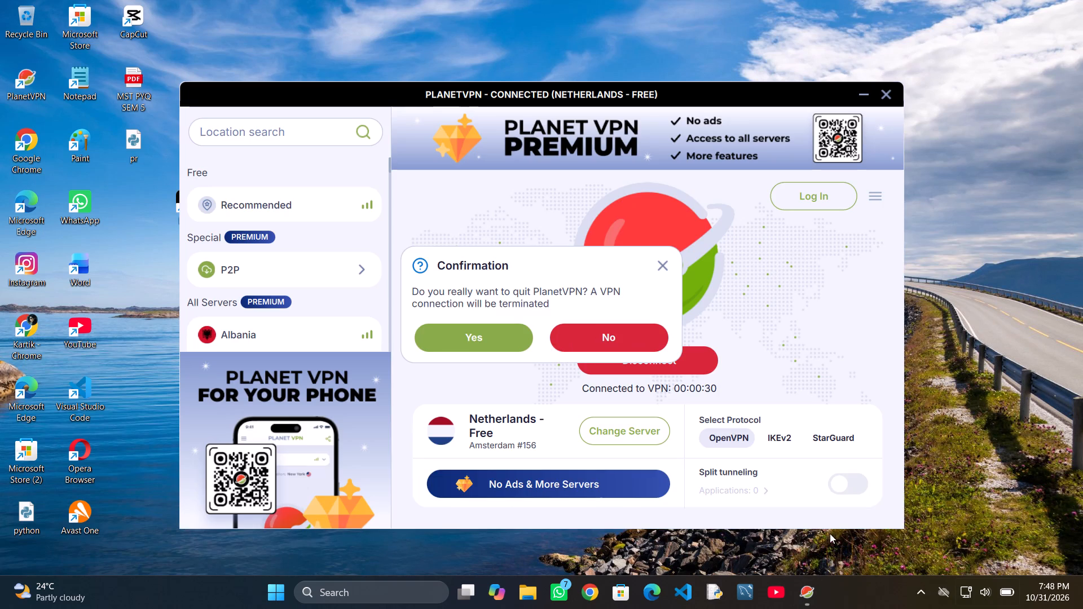
pyautogui.click(500, 341)
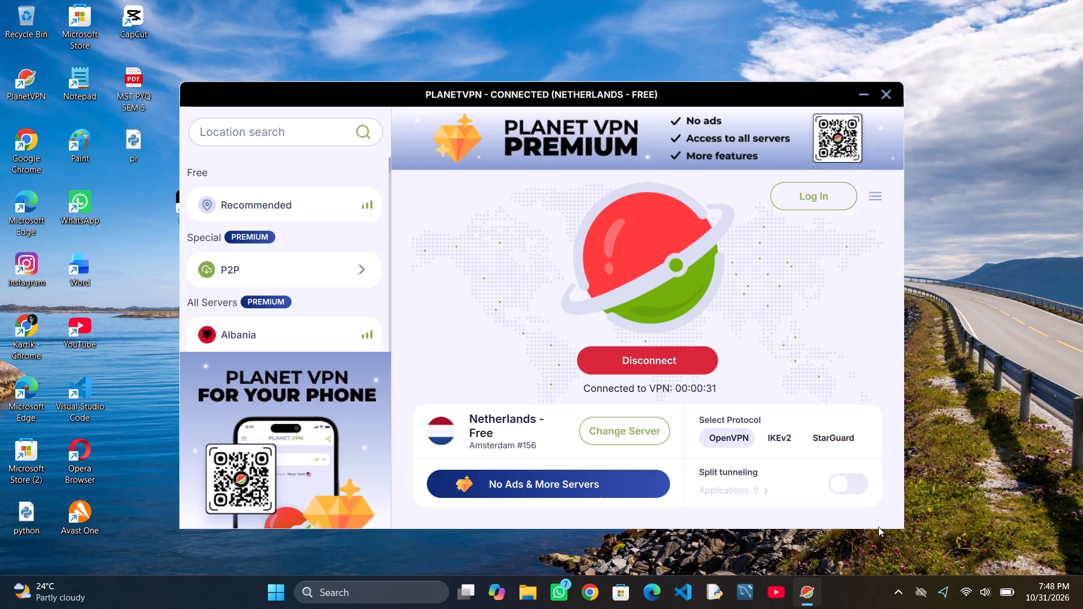
pyautogui.click(895, 594)
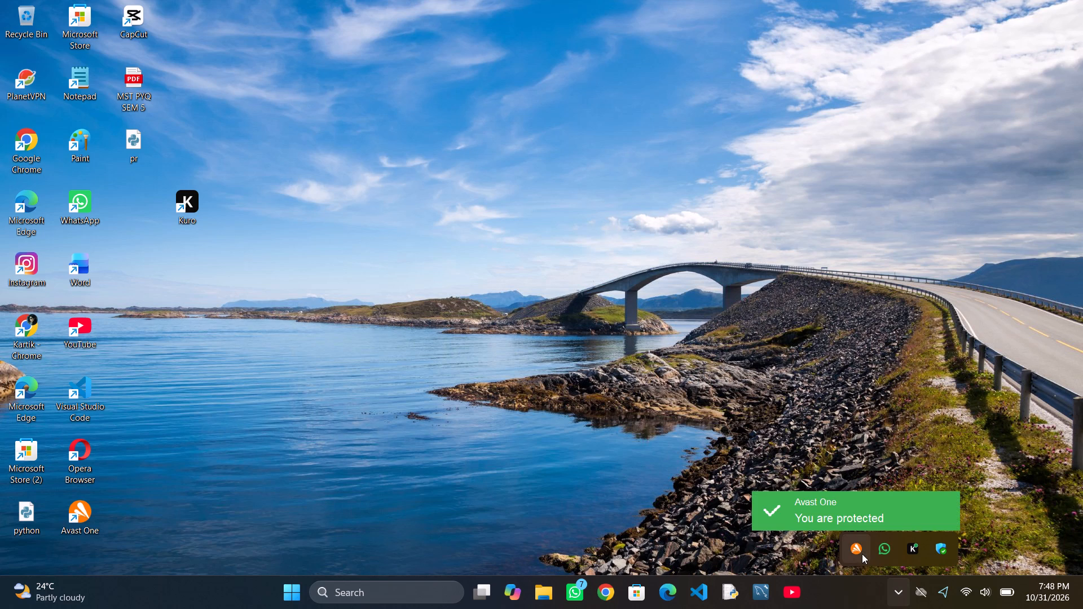
# Relaunch PlanetVPN, accept the adapter installation again, connect to the free Netherlands server, and dismiss the premium offer.
pyautogui.doubleClick(25, 76)
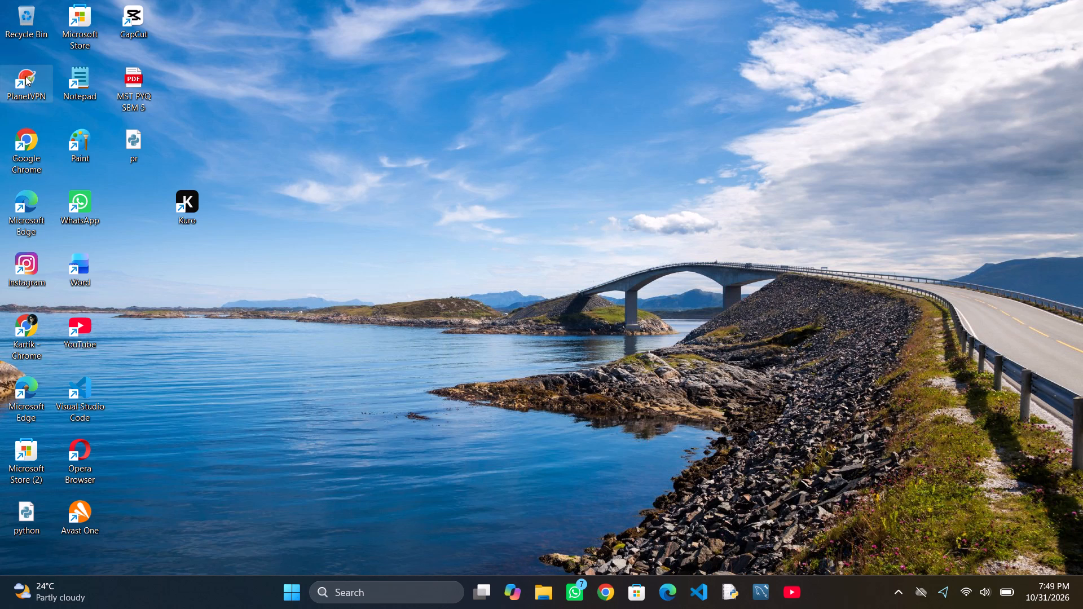
pyautogui.click(37, 87)
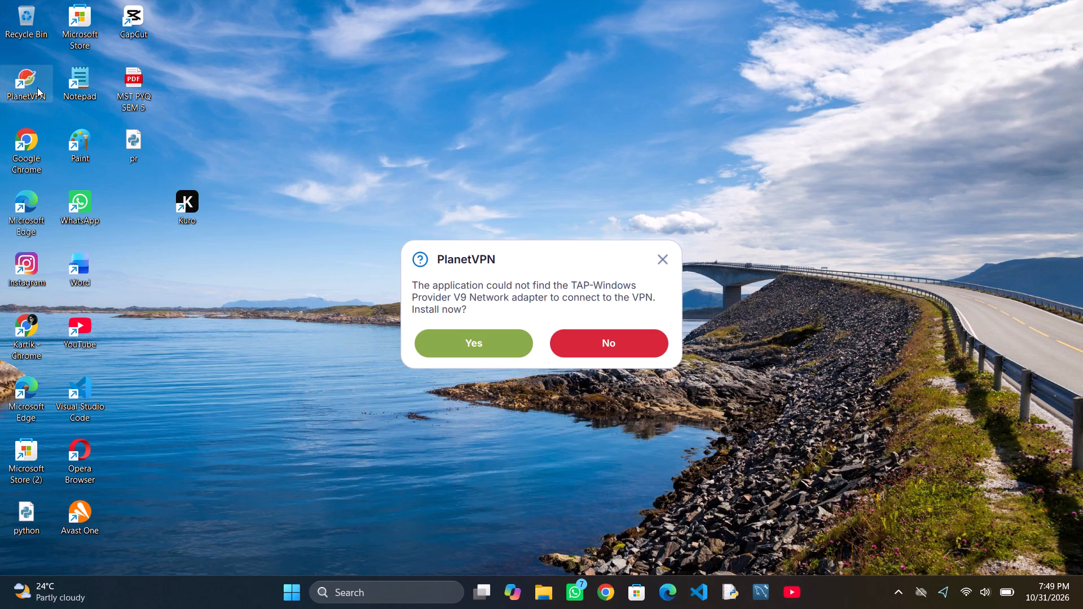
pyautogui.click(473, 337)
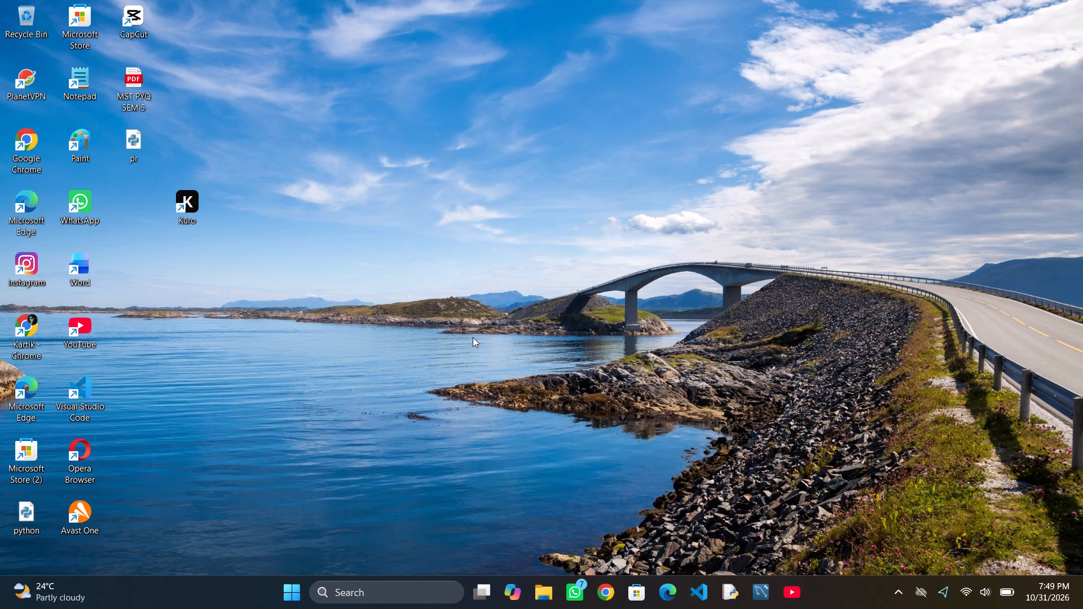
pyautogui.click(479, 330)
pyautogui.click(659, 374)
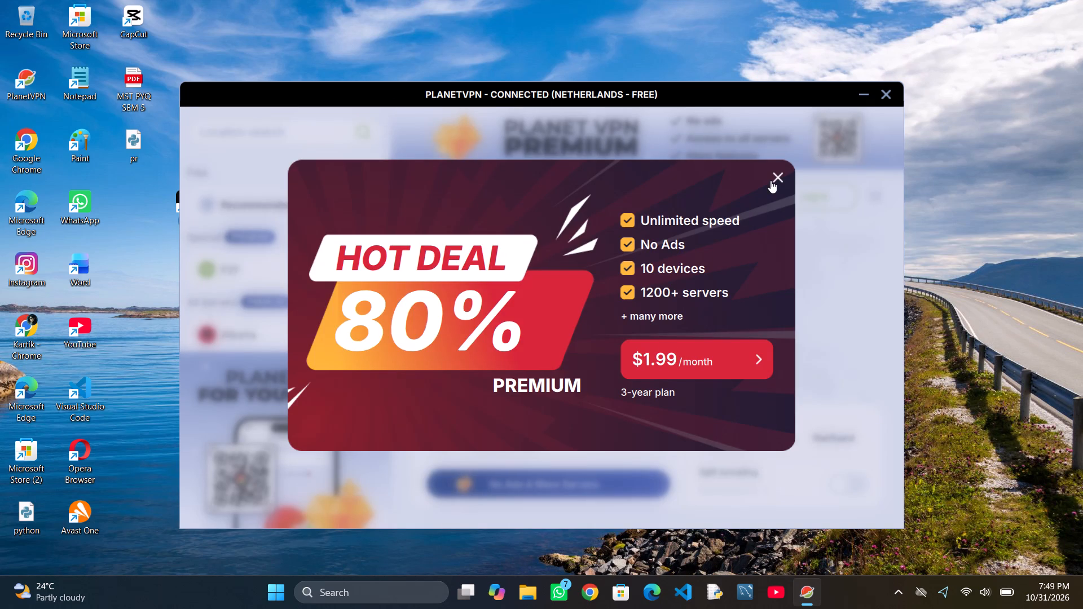
pyautogui.click(775, 174)
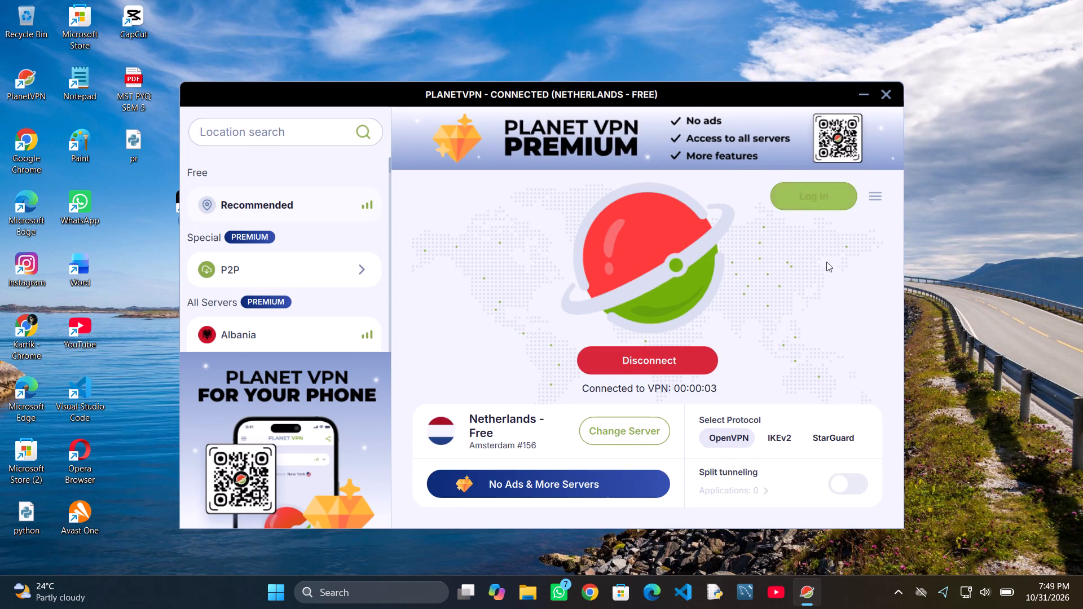
pyautogui.scroll(2, 817, 295)
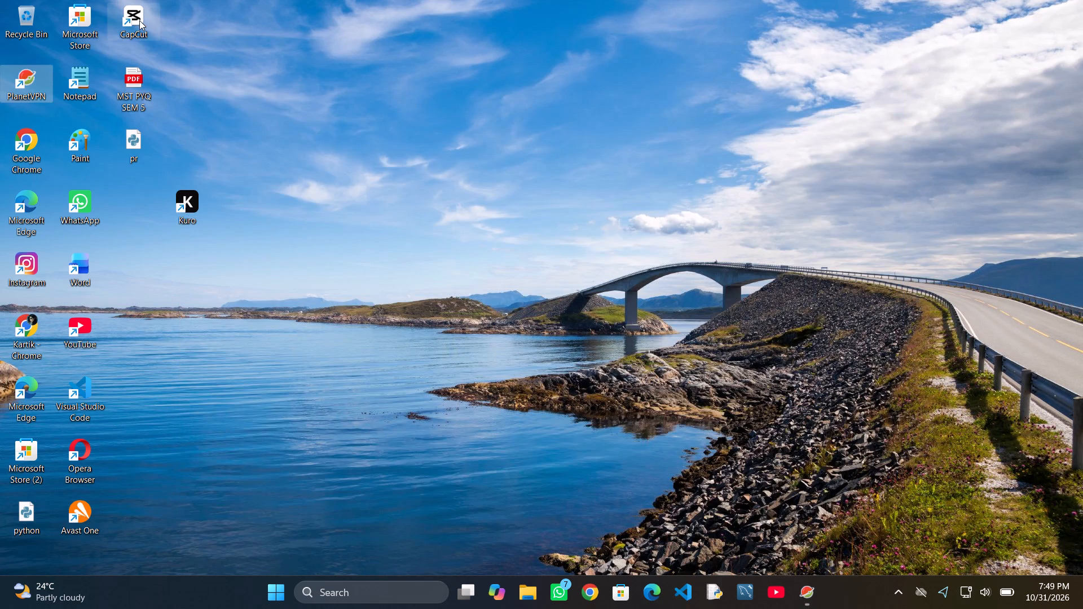
# Relaunch CapCut from the desktop and open project 1031 with the autumn lake thumbnail.
pyautogui.doubleClick(139, 20)
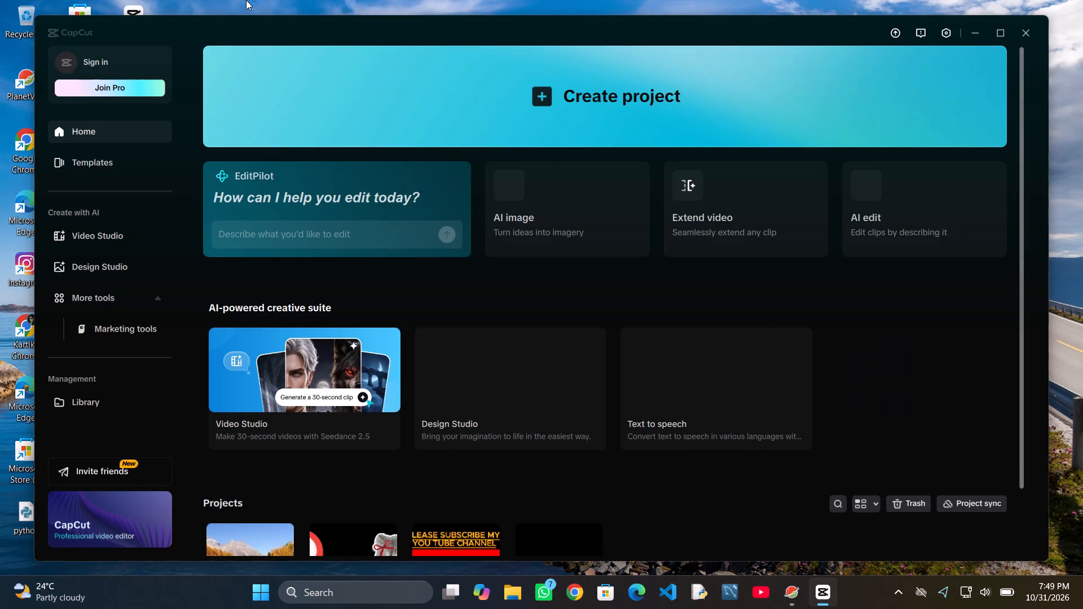
pyautogui.scroll(-1, 73, 200)
pyautogui.scroll(-2, 331, 297)
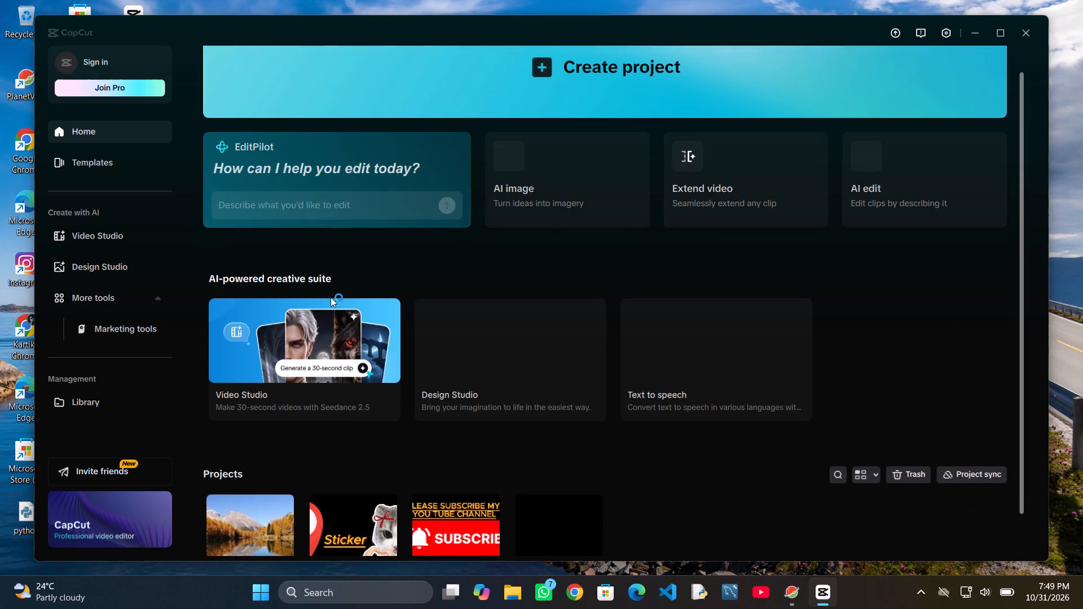
pyautogui.scroll(-1, 331, 297)
pyautogui.doubleClick(255, 507)
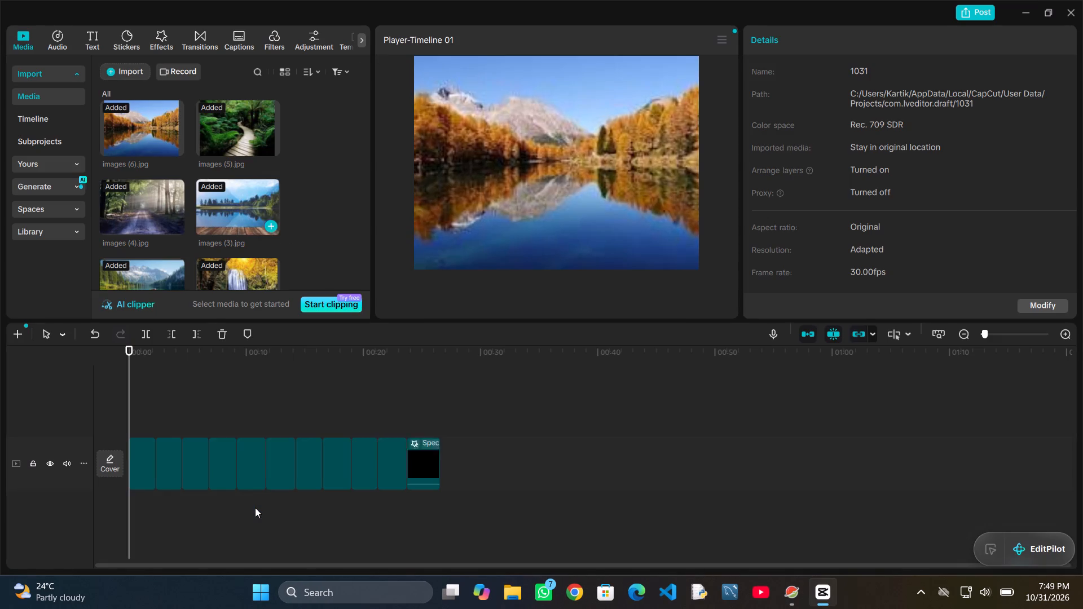
# Open the video effects library, play the timeline from the start, and reload the effects list.
pyautogui.keyDown('ctrl'); pyautogui.scroll(2, 637, 481); pyautogui.keyUp('ctrl')
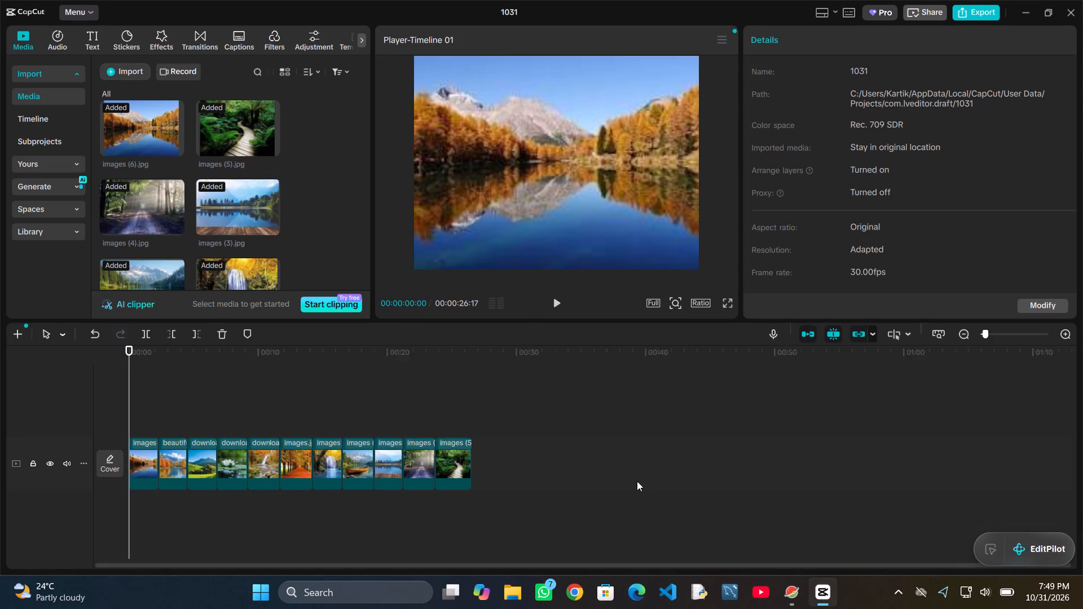
pyautogui.keyDown('ctrl'); pyautogui.scroll(11, 637, 481); pyautogui.keyUp('ctrl')
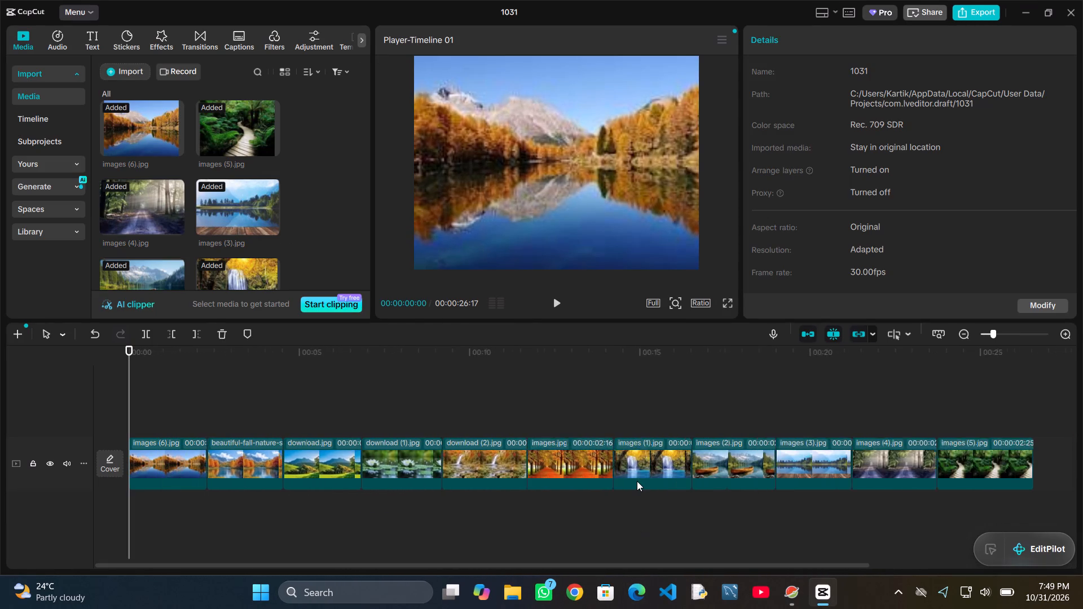
pyautogui.keyDown('ctrl'); pyautogui.scroll(2, 637, 481); pyautogui.keyUp('ctrl')
pyautogui.scroll(1, 637, 481)
pyautogui.keyDown('ctrl'); pyautogui.scroll(-1, 637, 481); pyautogui.keyUp('ctrl')
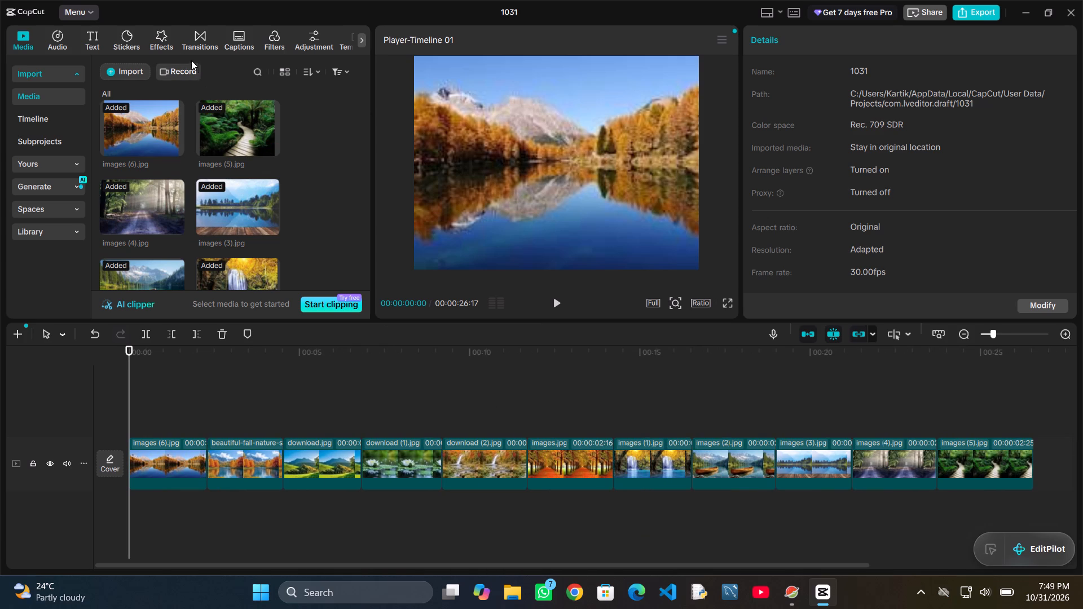
pyautogui.click(168, 48)
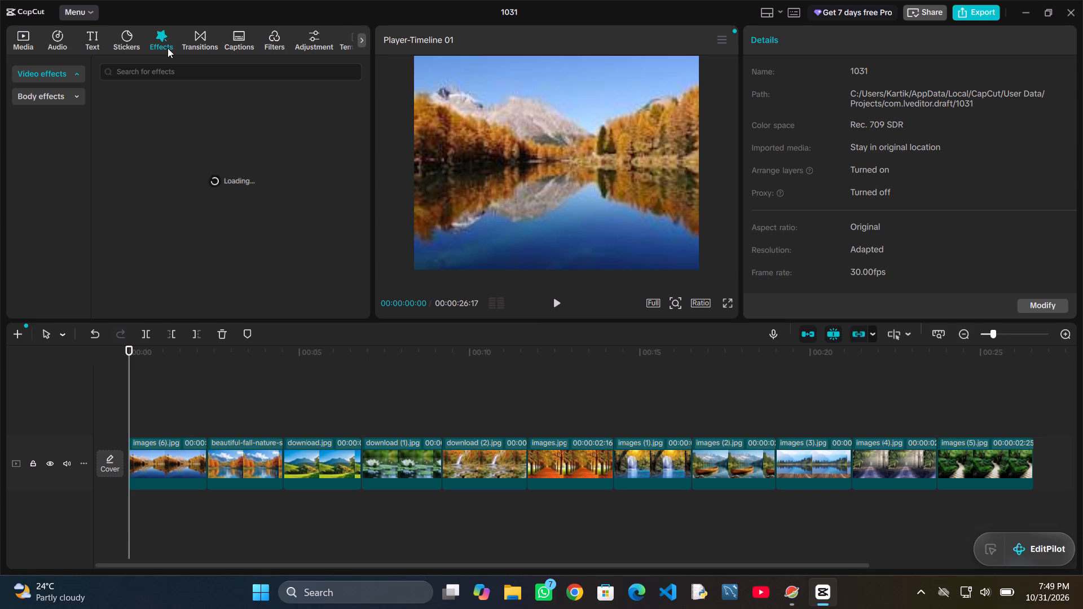
pyautogui.click(557, 304)
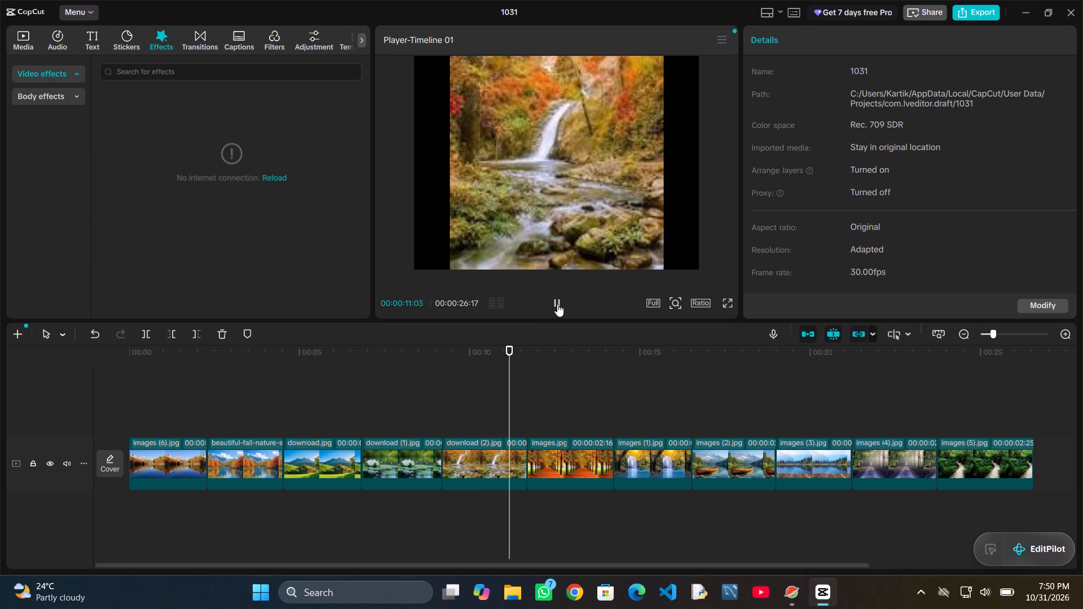
pyautogui.click(279, 174)
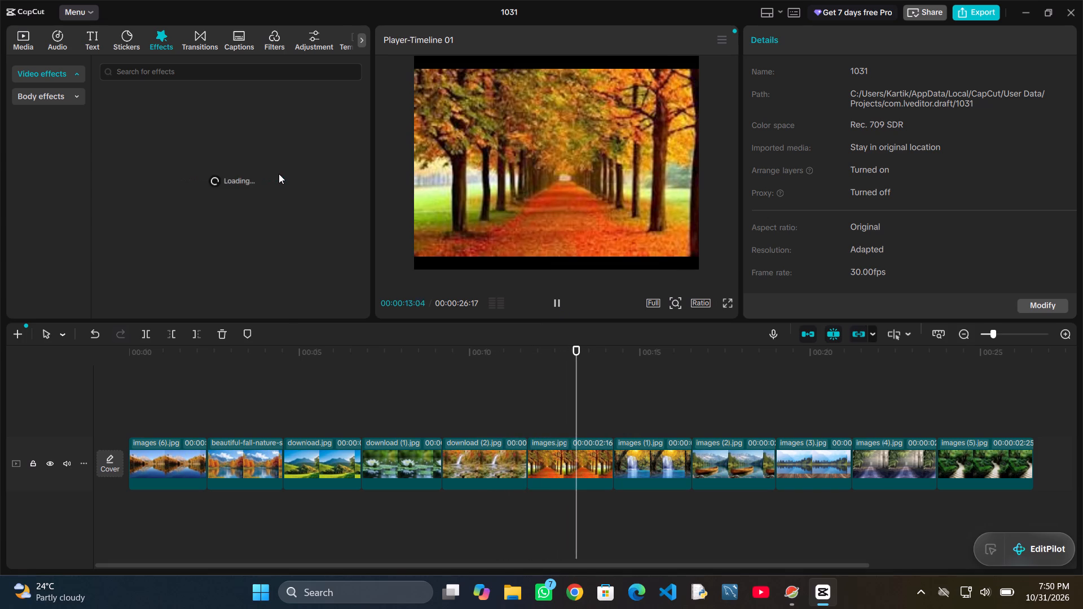